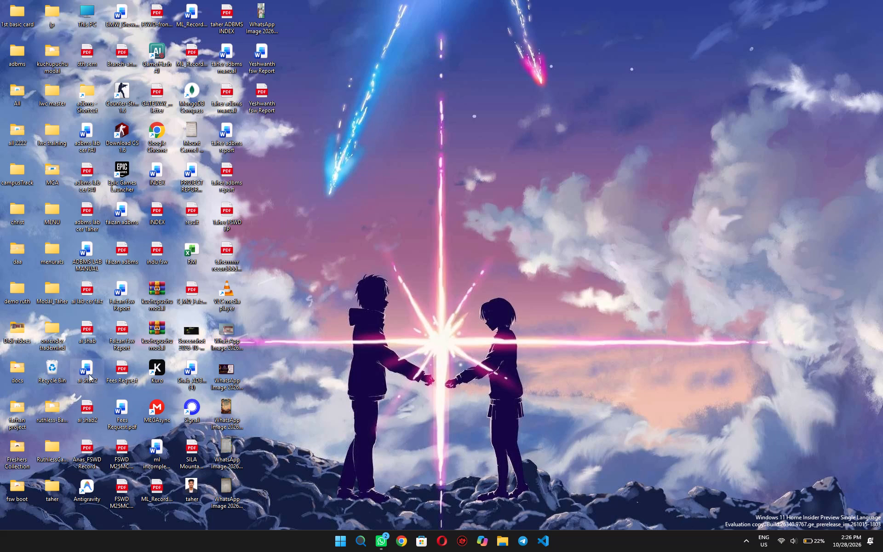
Open the Shab_ADBMS_record (4) Word document from the desktop and enable editing for it.
double_click(189, 377)
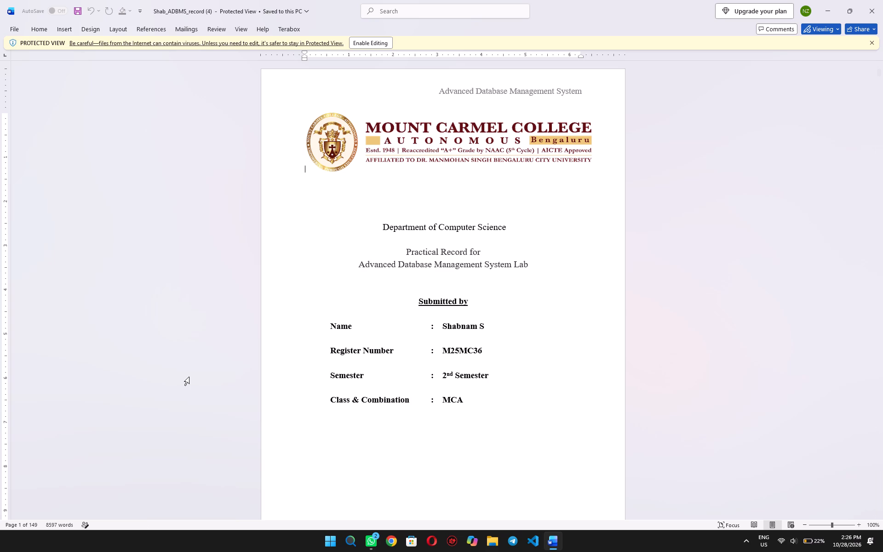
scroll(335, 370, "down", 2)
scroll(335, 370, "up", 1)
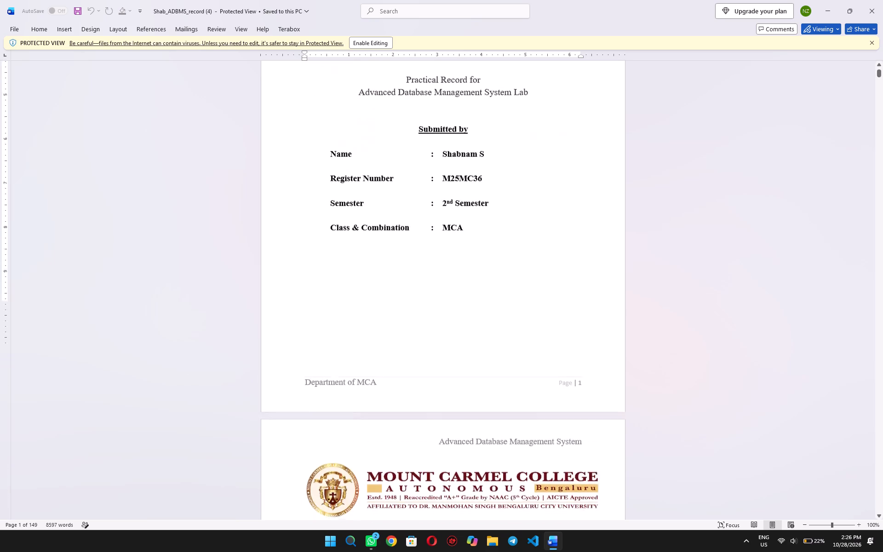
scroll(335, 370, "up", 2)
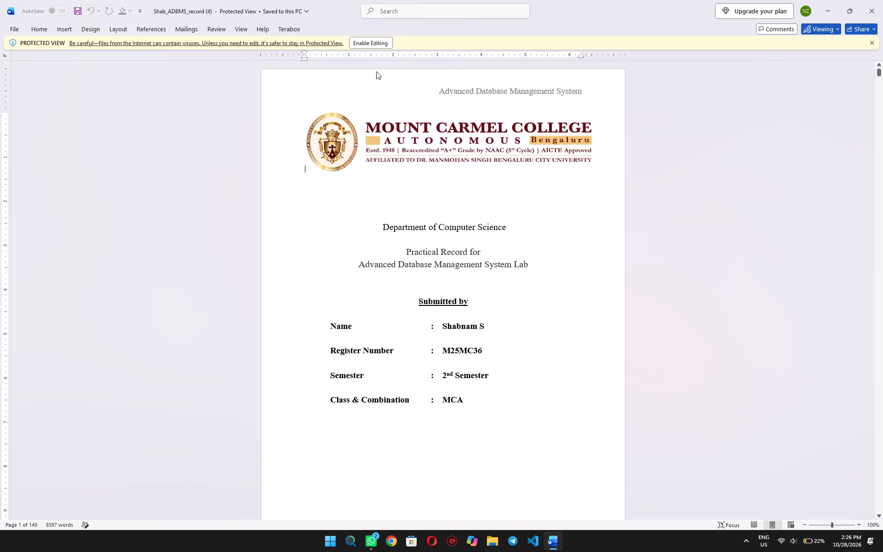
left_click(370, 50)
left_click(365, 45)
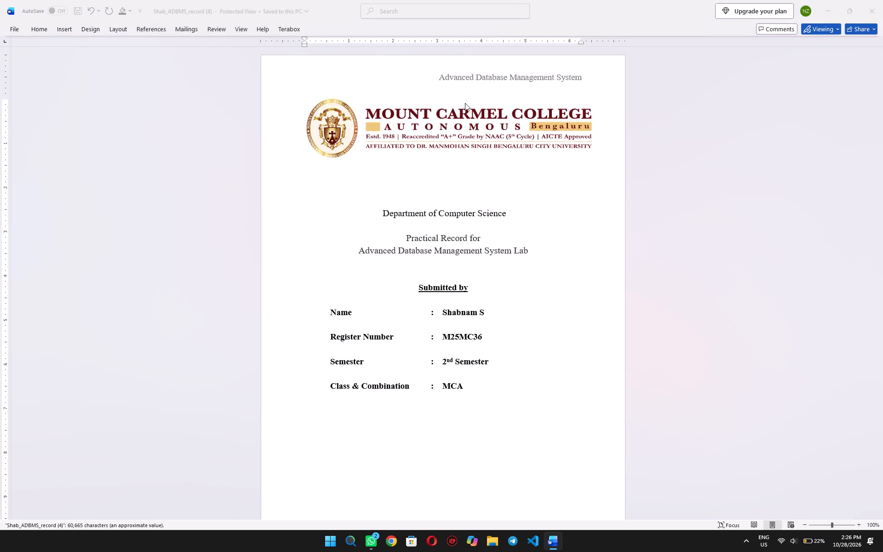
Open the cover page's header area for editing and bring up the insertion commands.
double_click(334, 127)
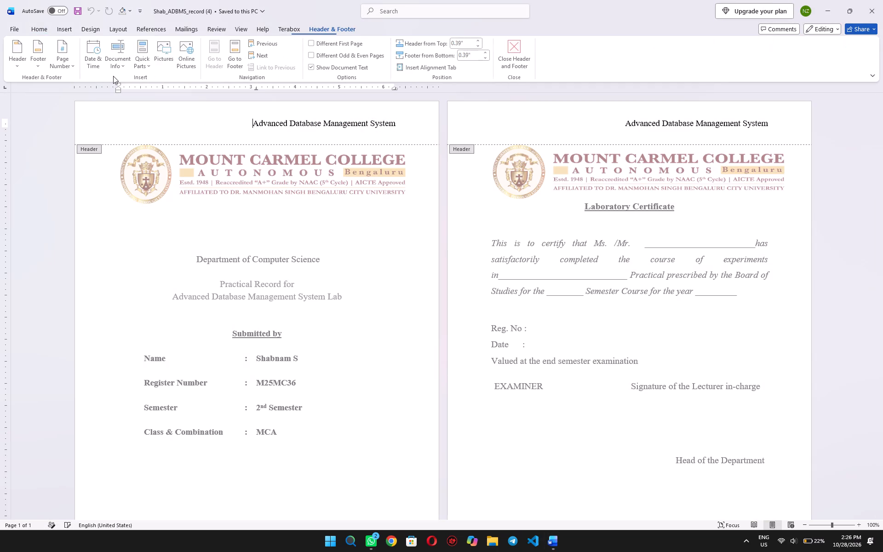
left_click(69, 32)
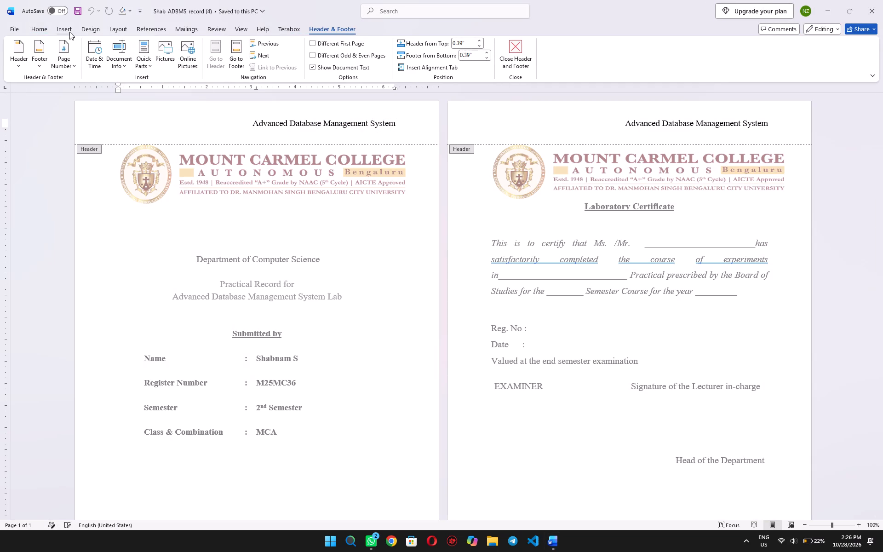
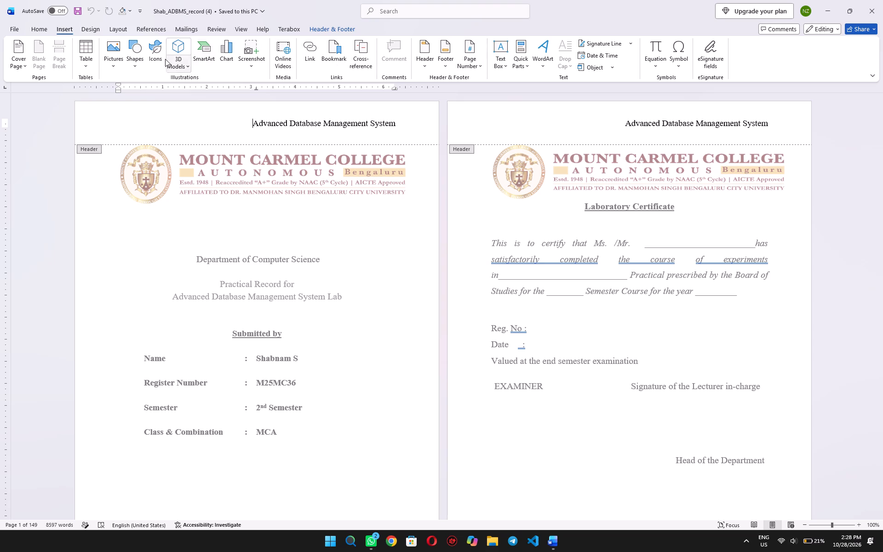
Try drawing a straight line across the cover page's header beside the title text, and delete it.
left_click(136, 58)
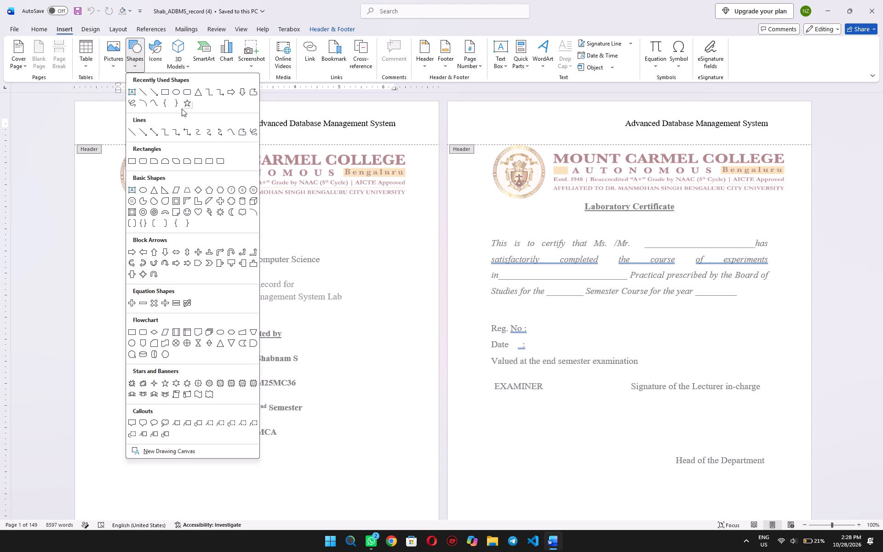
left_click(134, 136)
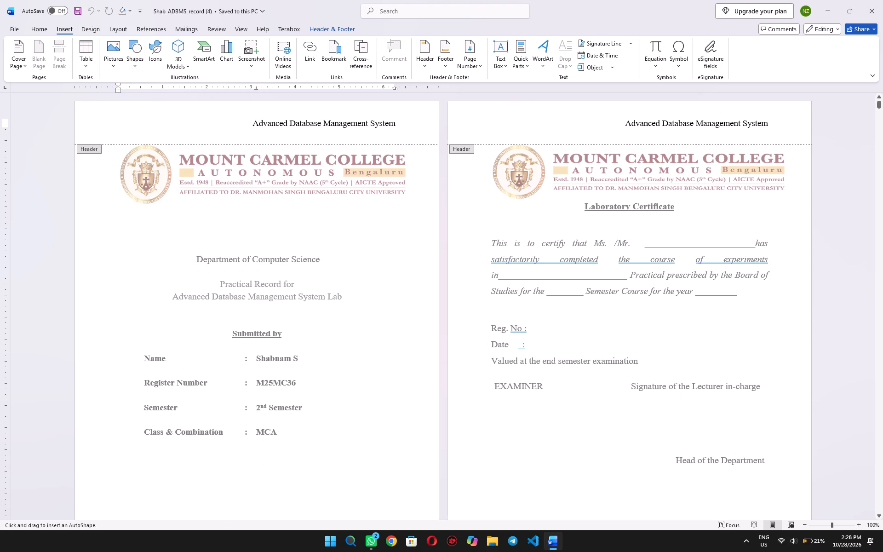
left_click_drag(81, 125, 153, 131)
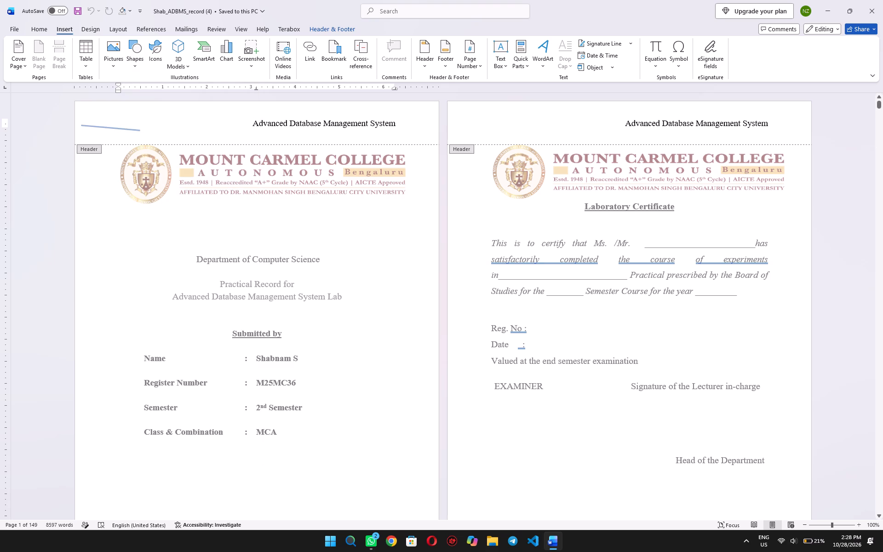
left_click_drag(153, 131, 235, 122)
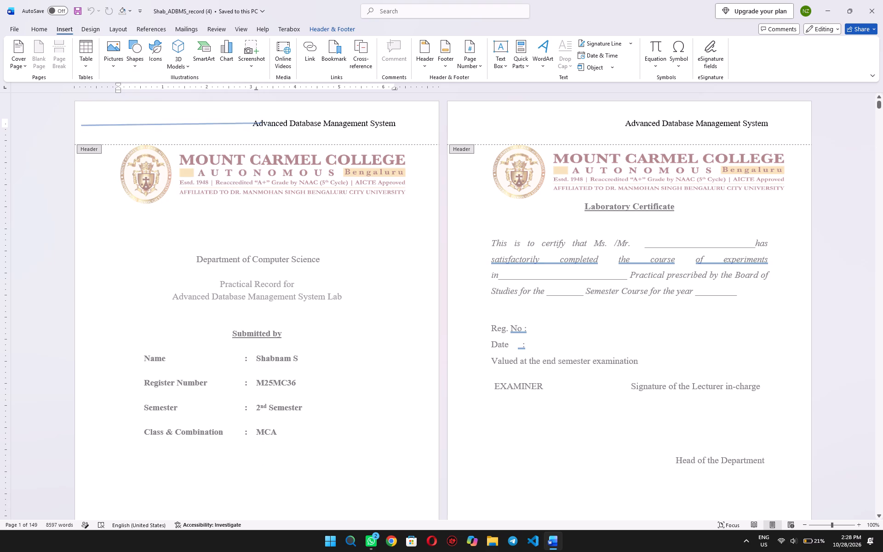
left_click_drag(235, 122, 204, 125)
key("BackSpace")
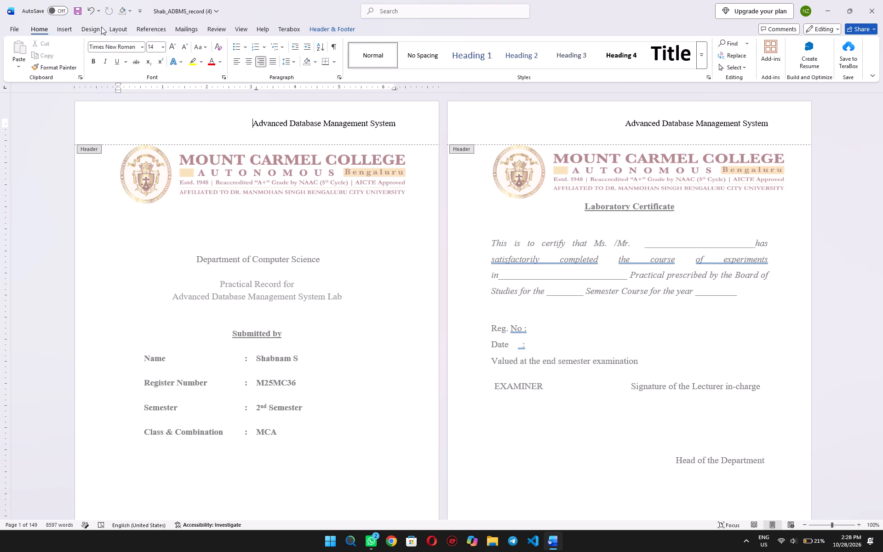
Add a box page border with a solid 1 ½ pt line to the whole document.
scroll(101, 27, "left", 1)
left_click(66, 29)
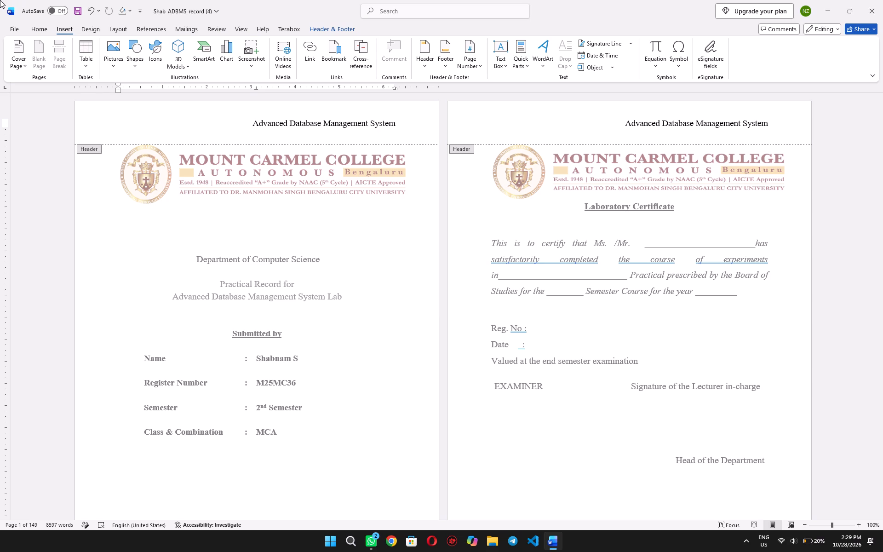
left_click(123, 31)
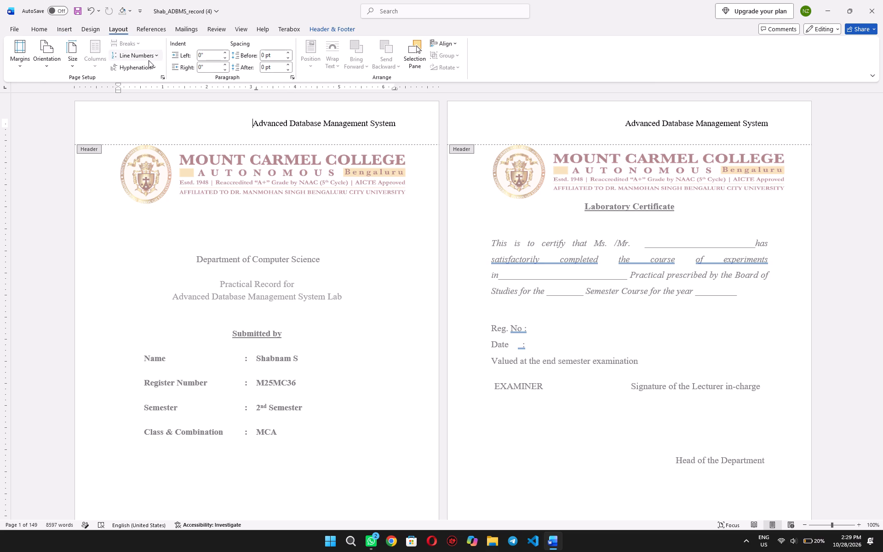
left_click(97, 34)
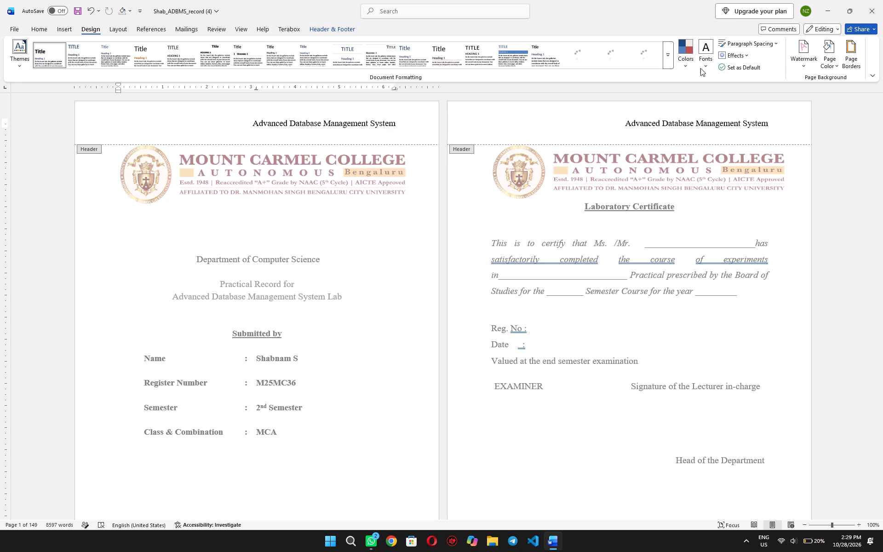
left_click(852, 66)
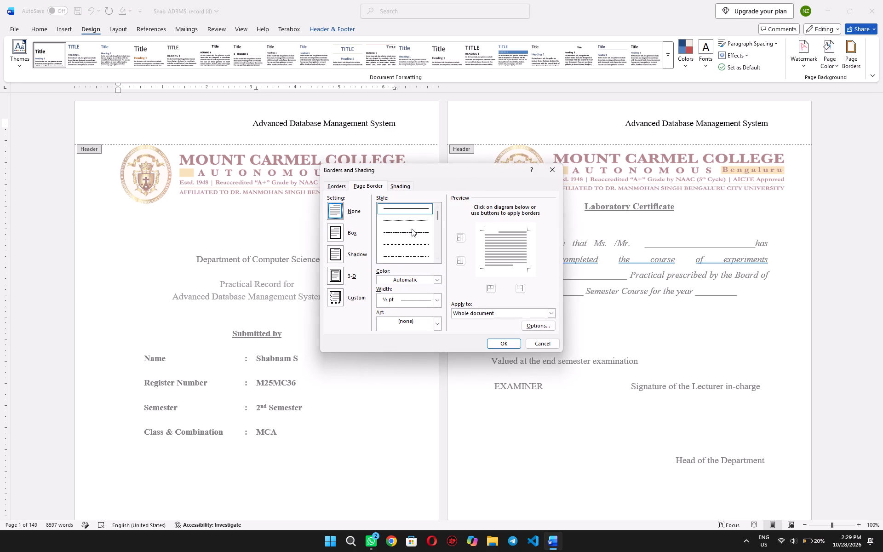
scroll(412, 229, "down", 3)
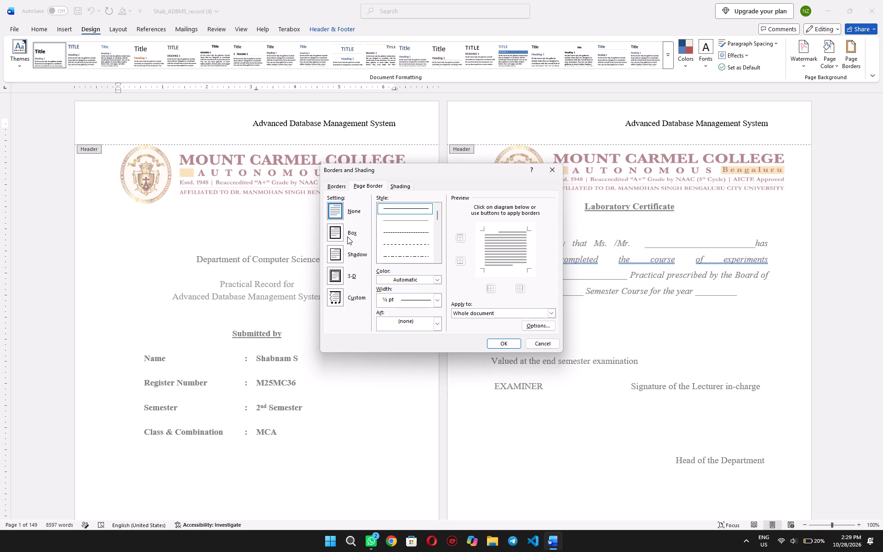
left_click(347, 236)
left_click(335, 234)
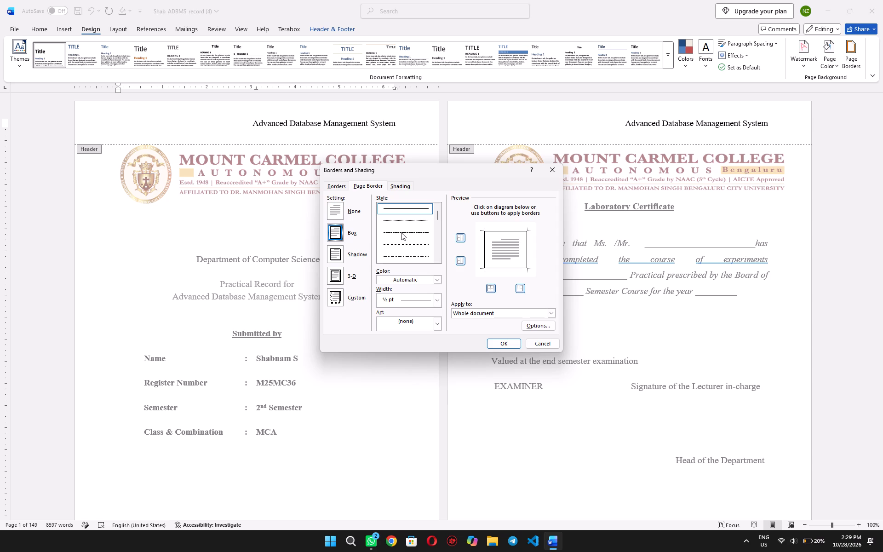
scroll(407, 217, "left", 1)
left_click(336, 215)
left_click(335, 233)
scroll(335, 233, "down", 1)
left_click(334, 272)
left_click(336, 234)
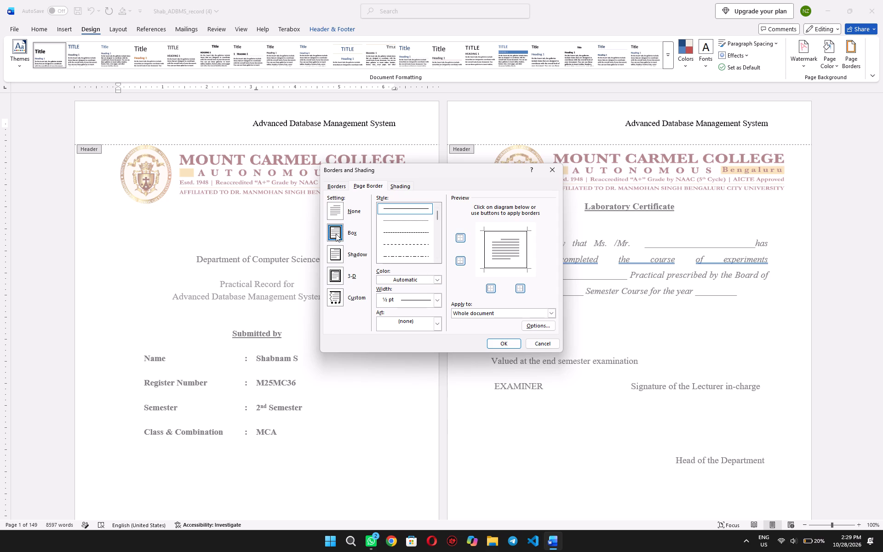
left_click(436, 299)
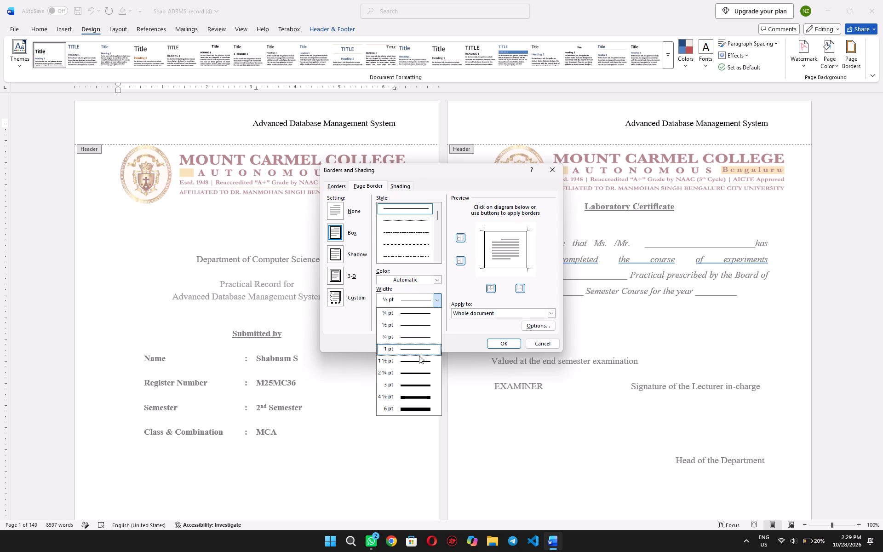
left_click(416, 364)
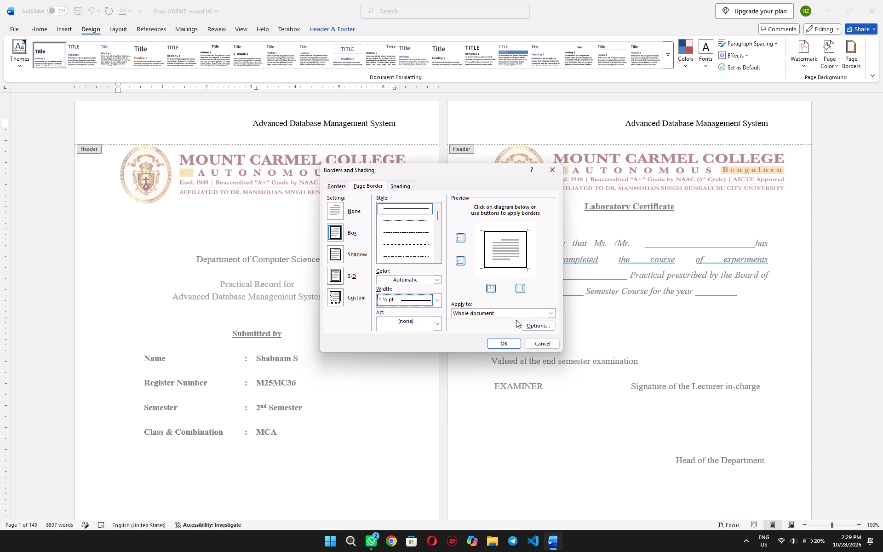
left_click(506, 345)
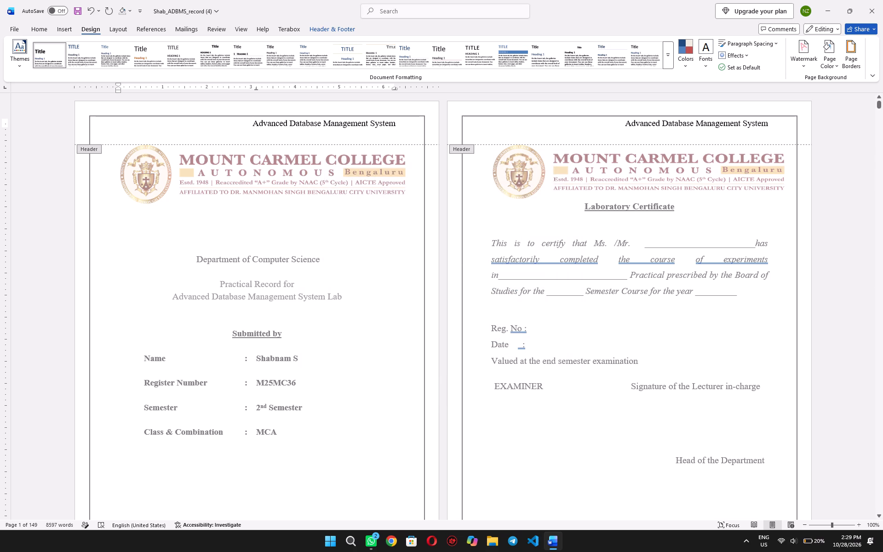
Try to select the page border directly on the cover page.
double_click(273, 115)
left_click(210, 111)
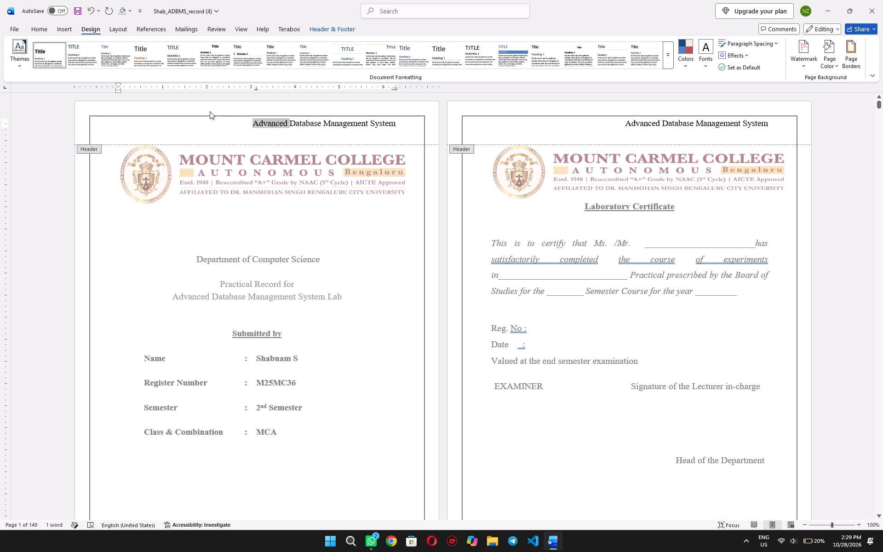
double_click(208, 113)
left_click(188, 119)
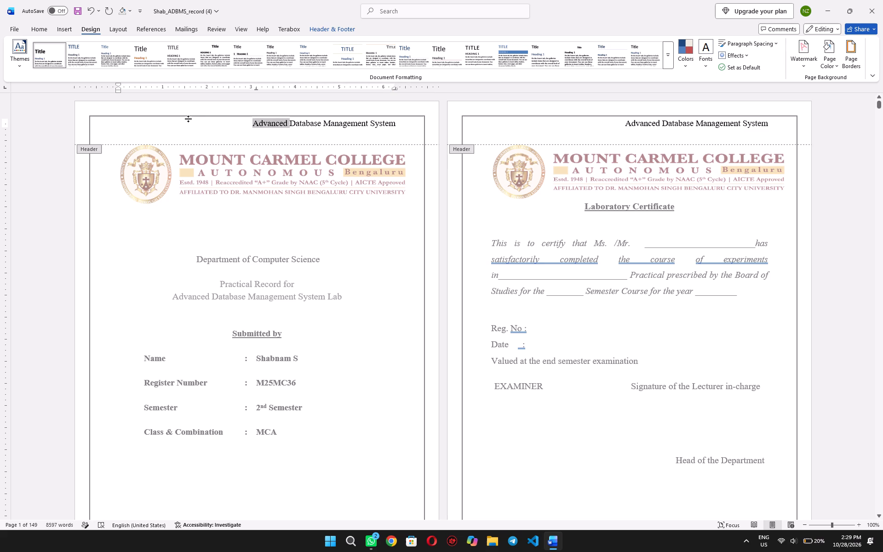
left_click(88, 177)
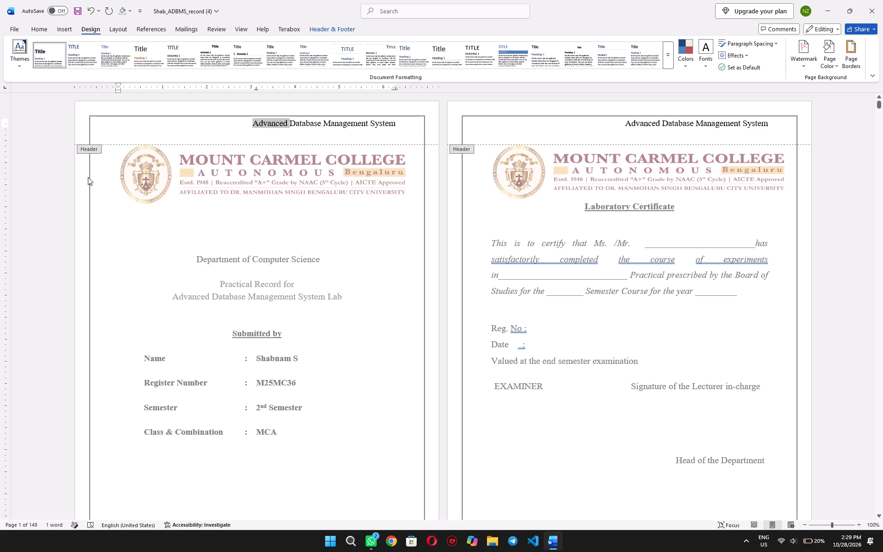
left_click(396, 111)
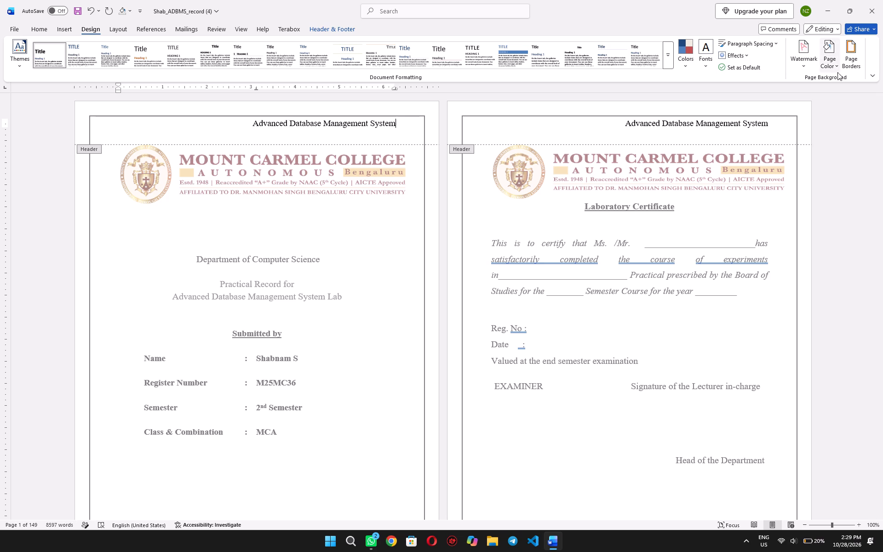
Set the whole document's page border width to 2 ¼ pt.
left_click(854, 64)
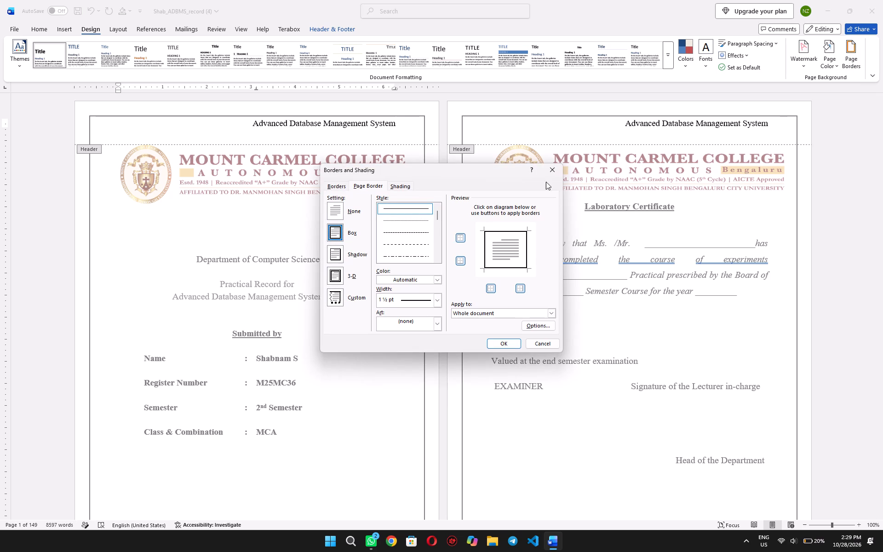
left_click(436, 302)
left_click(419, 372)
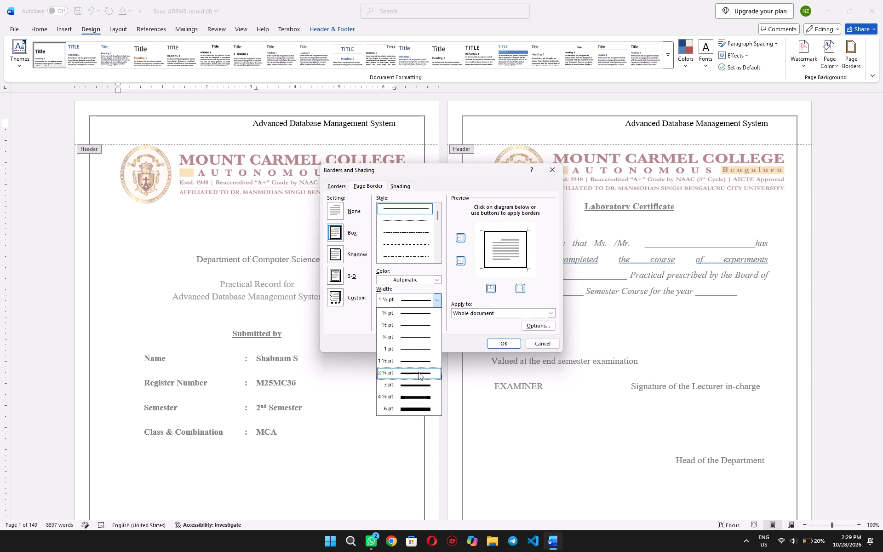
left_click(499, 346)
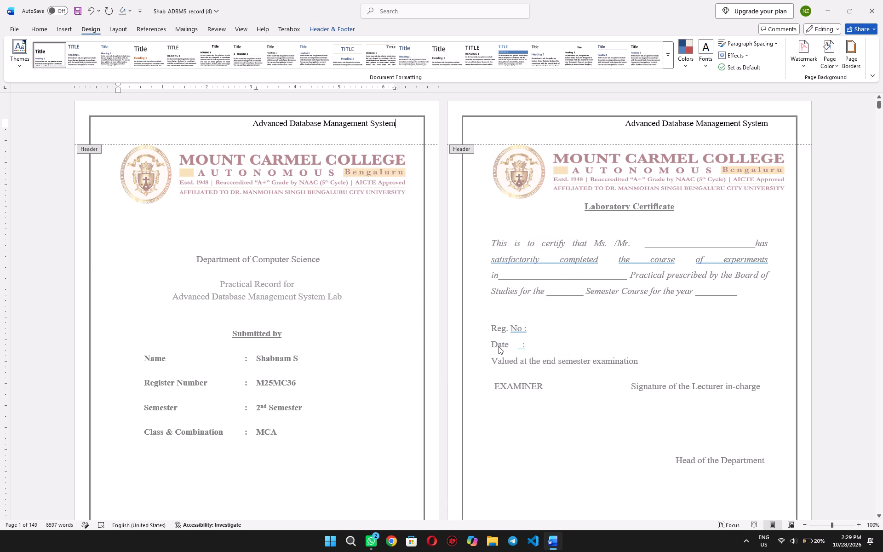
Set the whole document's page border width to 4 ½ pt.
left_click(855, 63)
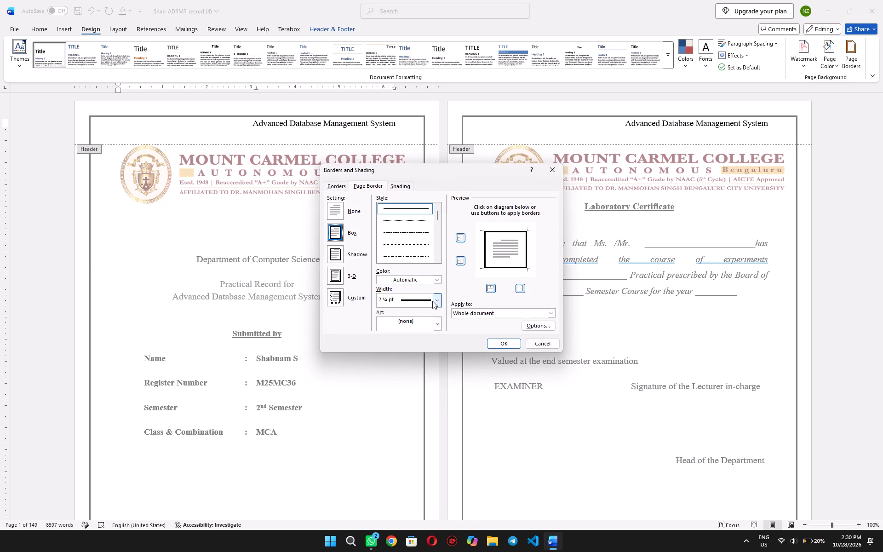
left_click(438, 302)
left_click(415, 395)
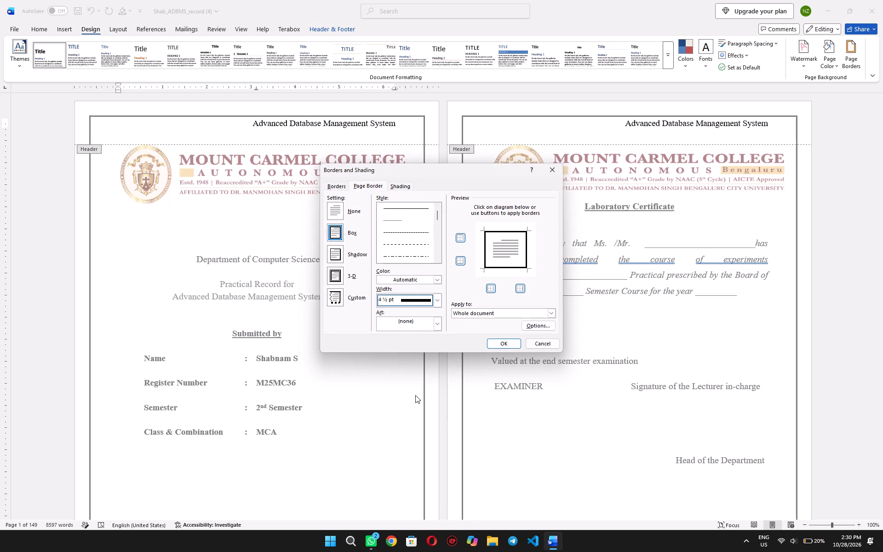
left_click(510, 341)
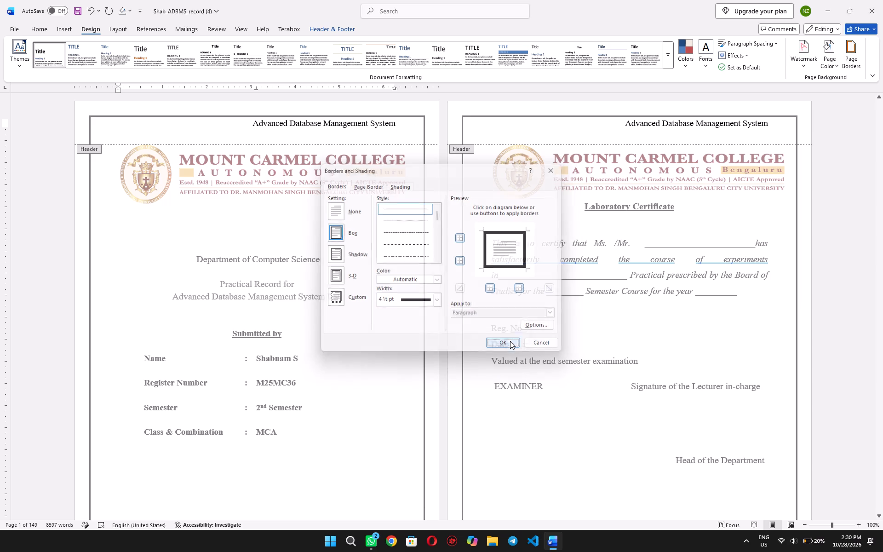
Set the whole document's page border width to 3 pt and return from the header to the body text.
left_click(854, 66)
left_click(436, 300)
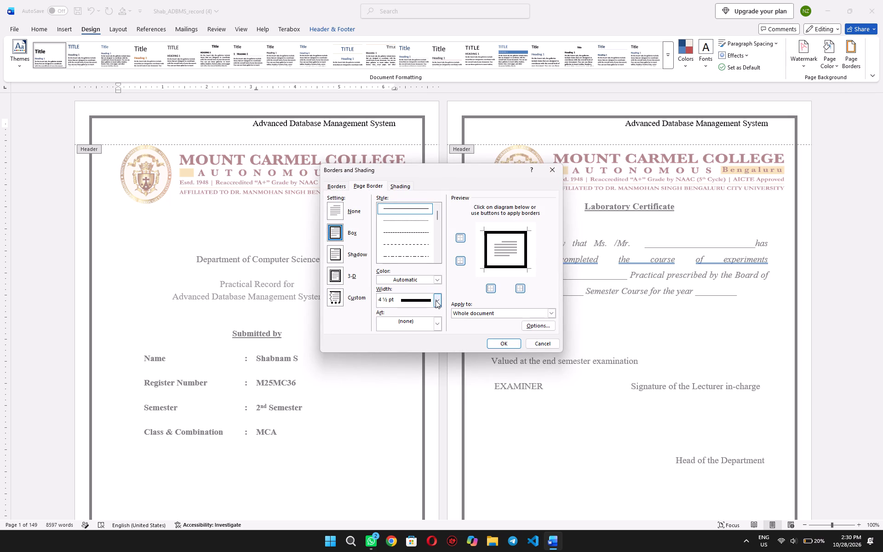
left_click(416, 382)
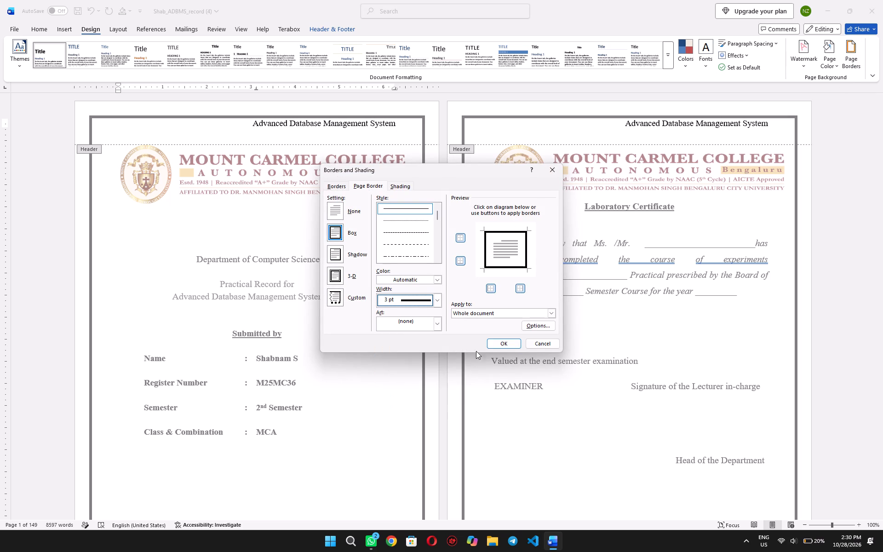
left_click(499, 342)
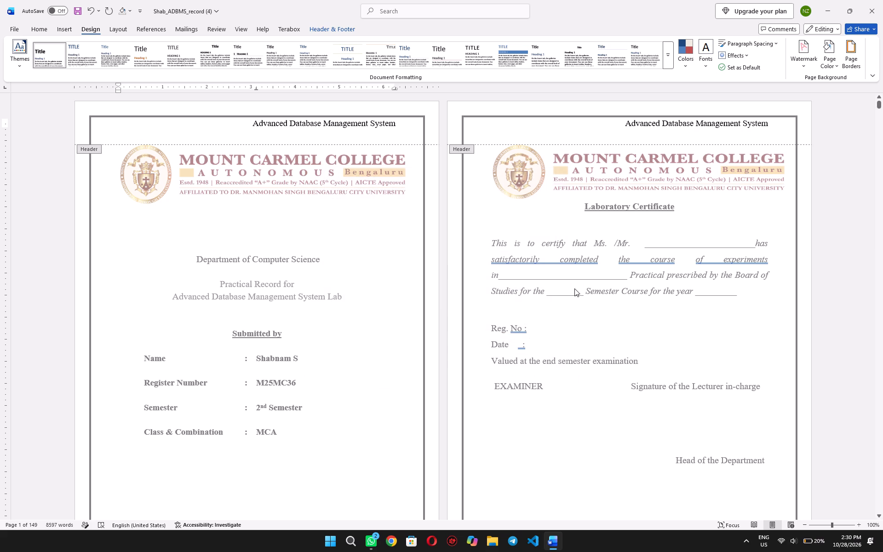
left_click(677, 226)
double_click(552, 276)
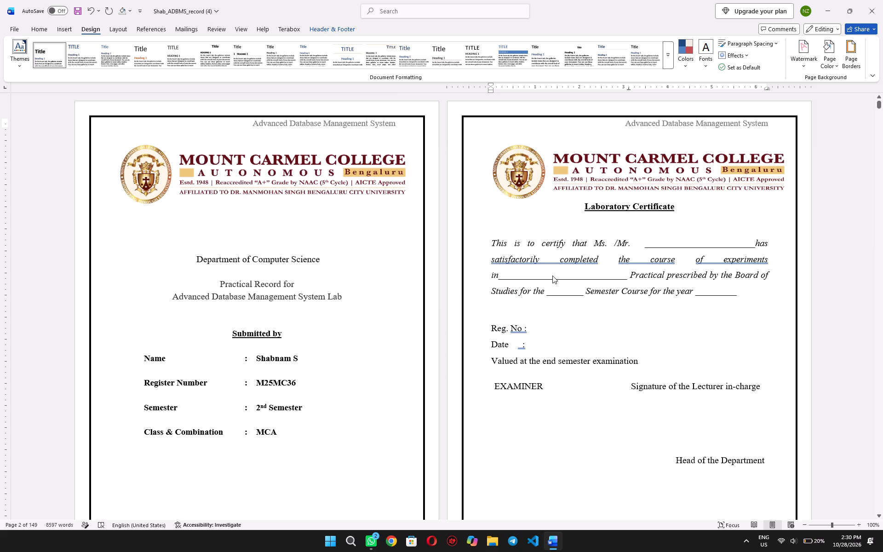
Review the page border and content layout from the cover page through the Program 2 T-SQL loop output on page 28.
scroll(439, 286, "down", 2)
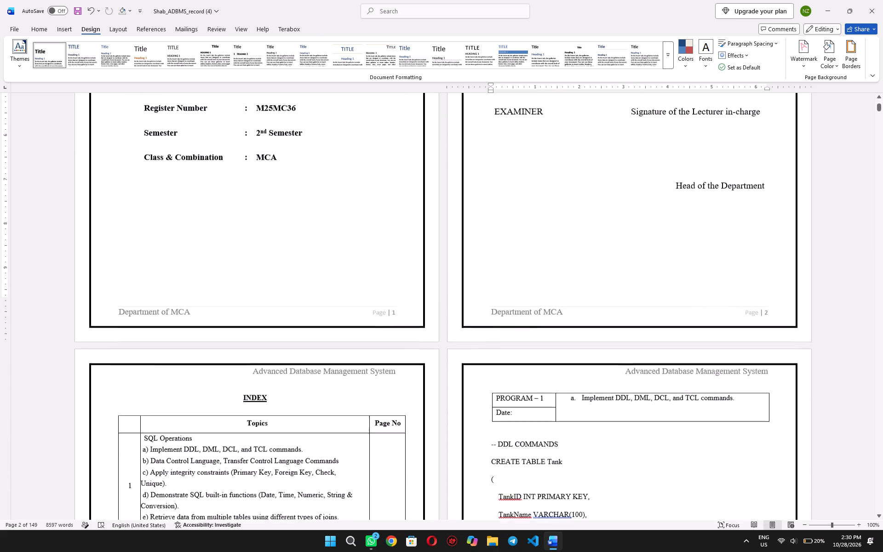
scroll(439, 286, "down", 3)
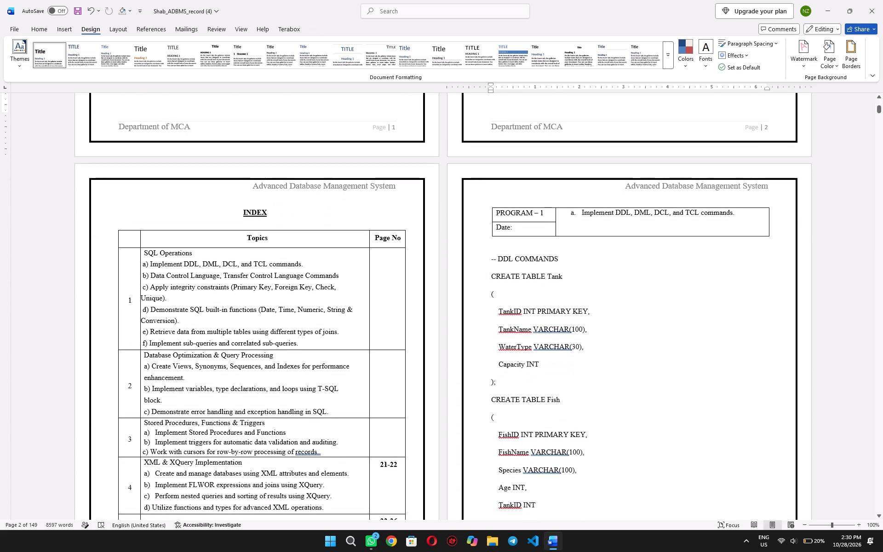
scroll(439, 286, "down", 3)
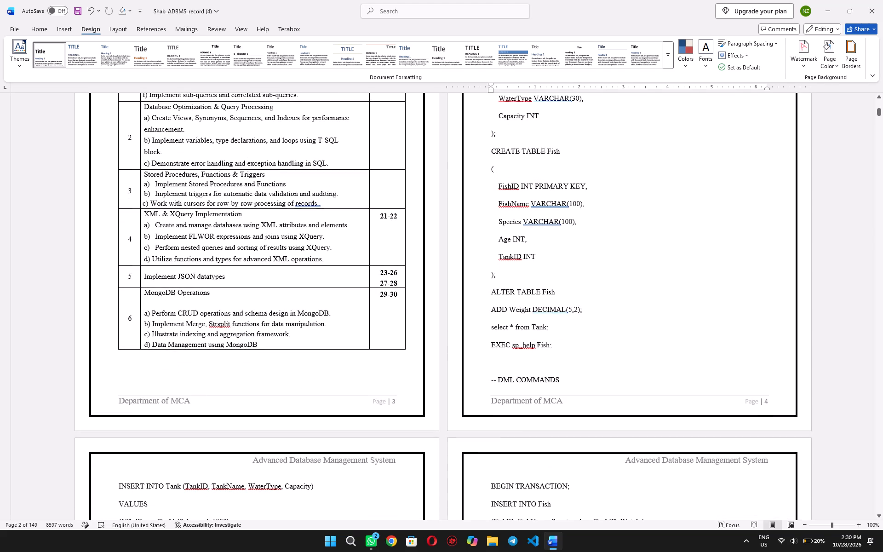
scroll(439, 286, "up", 4)
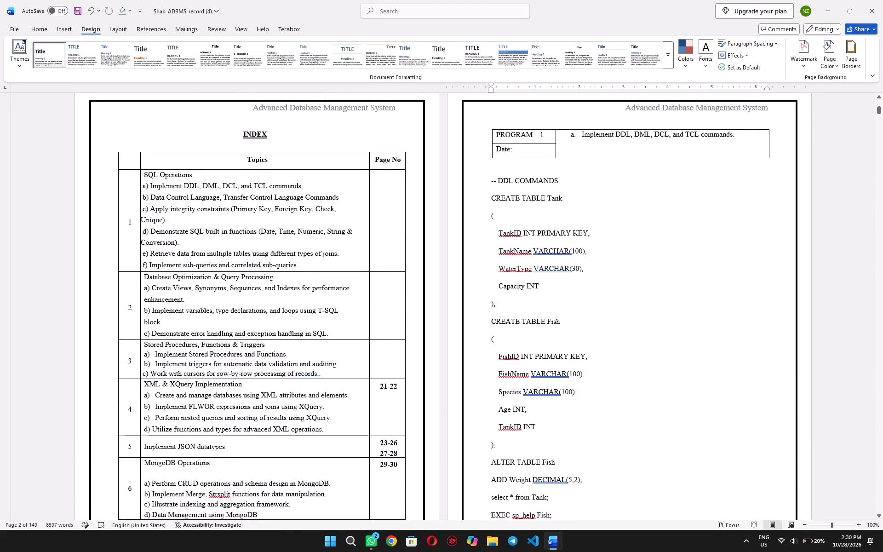
scroll(439, 286, "down", 1)
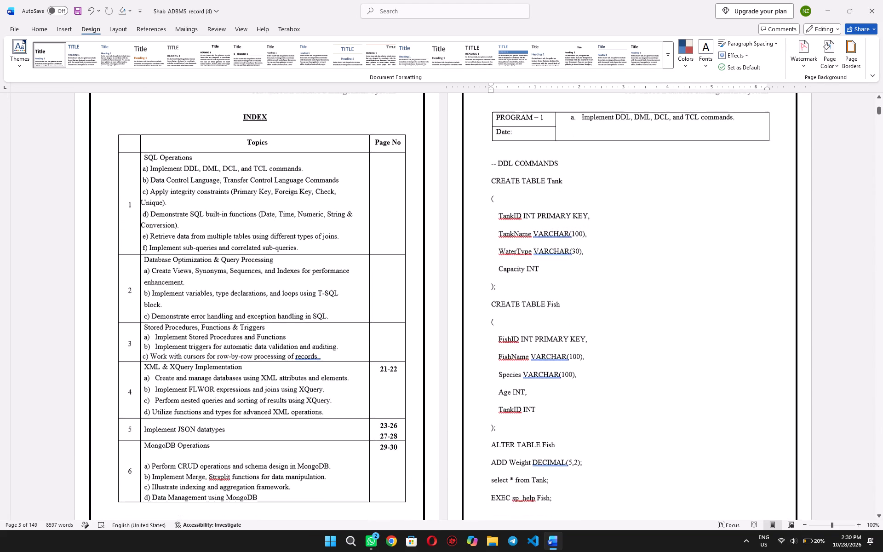
scroll(439, 286, "down", 5)
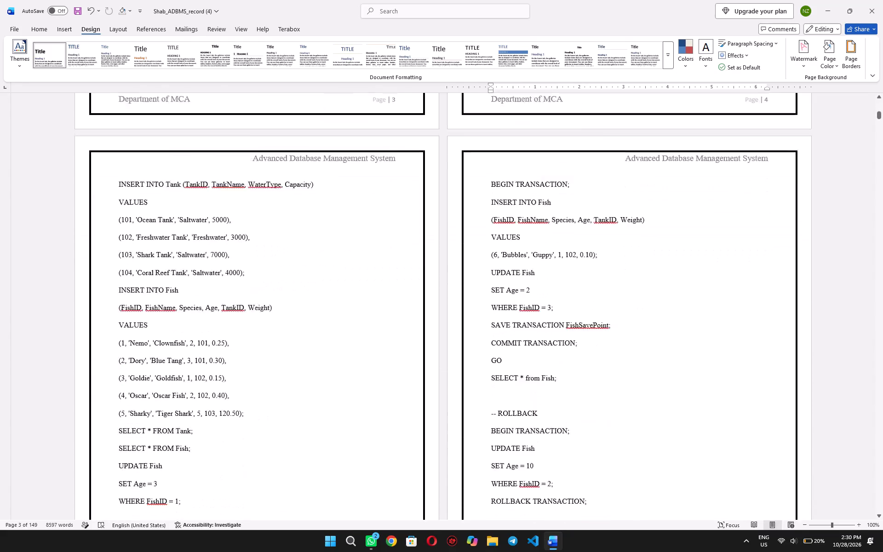
scroll(439, 286, "down", 4)
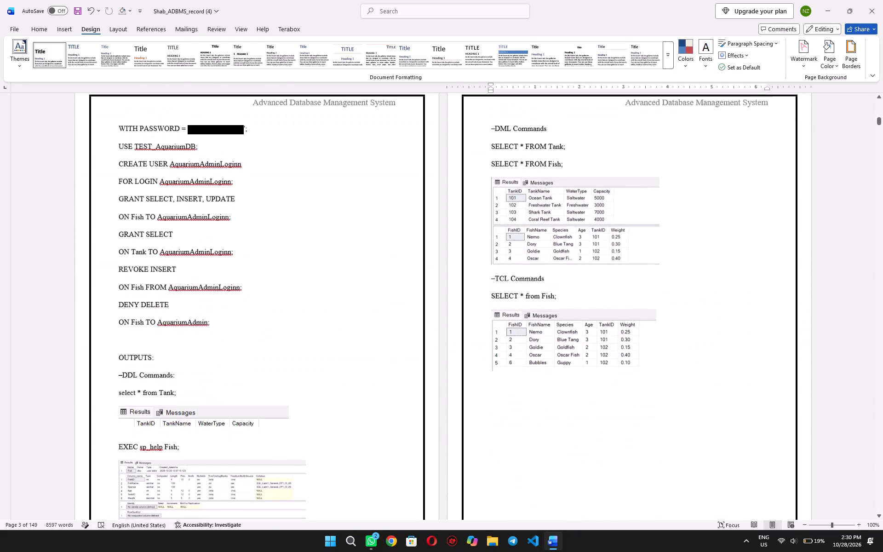
scroll(439, 286, "down", 2)
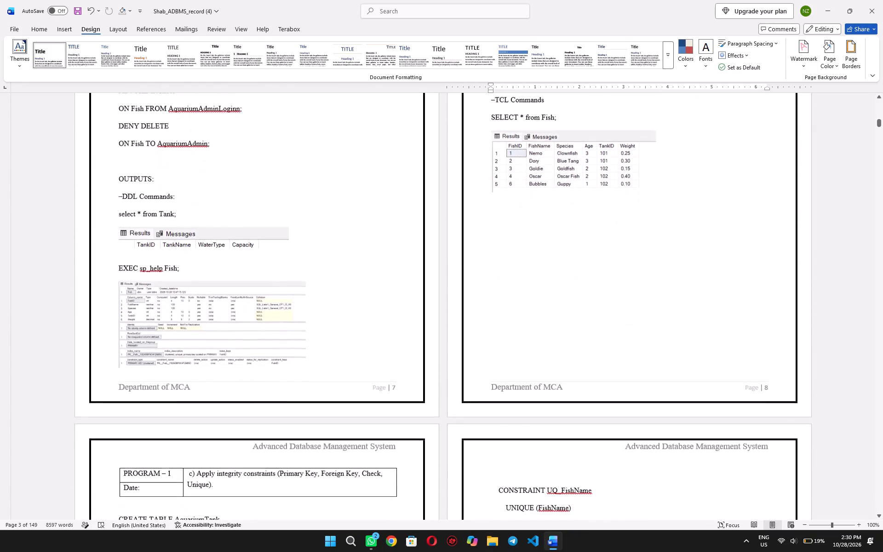
scroll(439, 286, "up", 2)
scroll(439, 286, "down", 1)
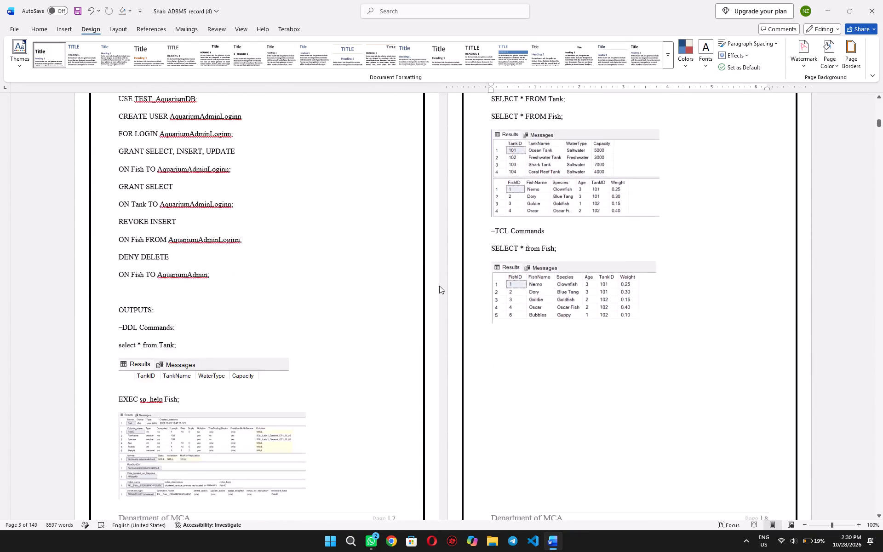
scroll(439, 286, "down", 4)
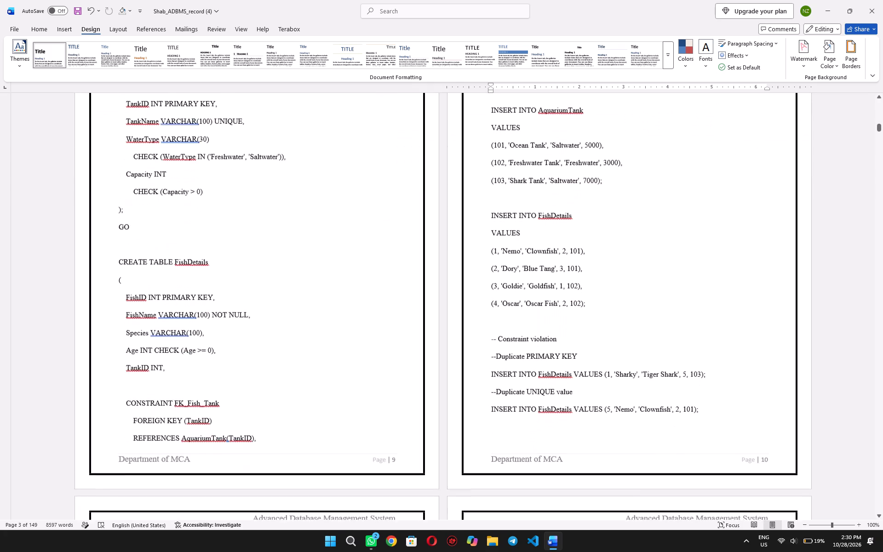
scroll(439, 286, "down", 4)
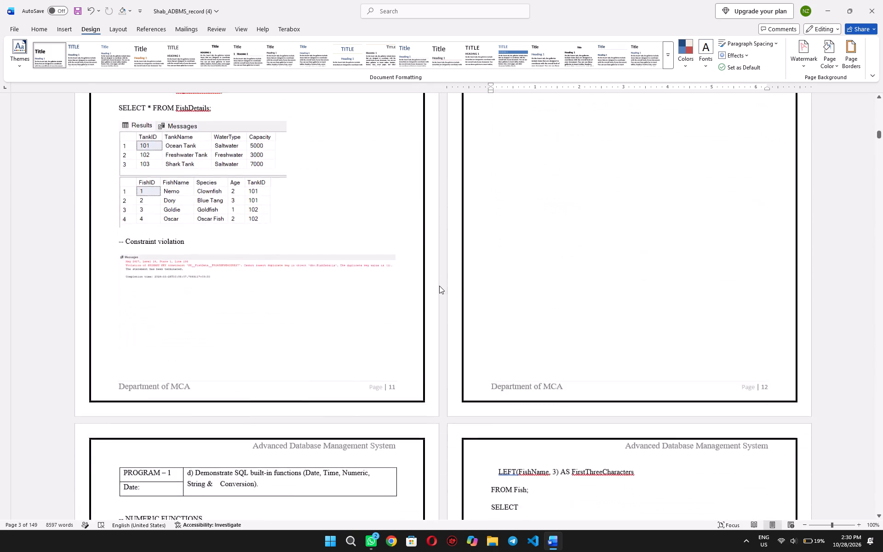
scroll(439, 286, "down", 5)
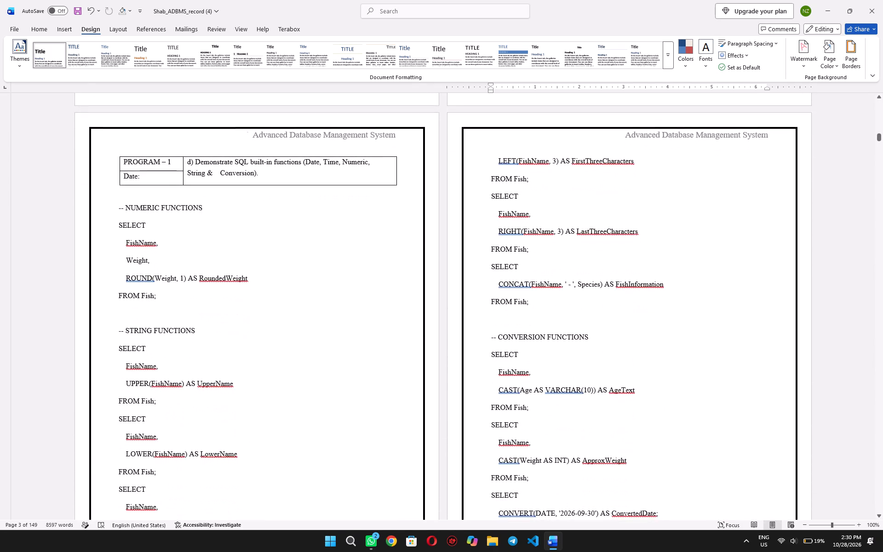
scroll(439, 286, "down", 4)
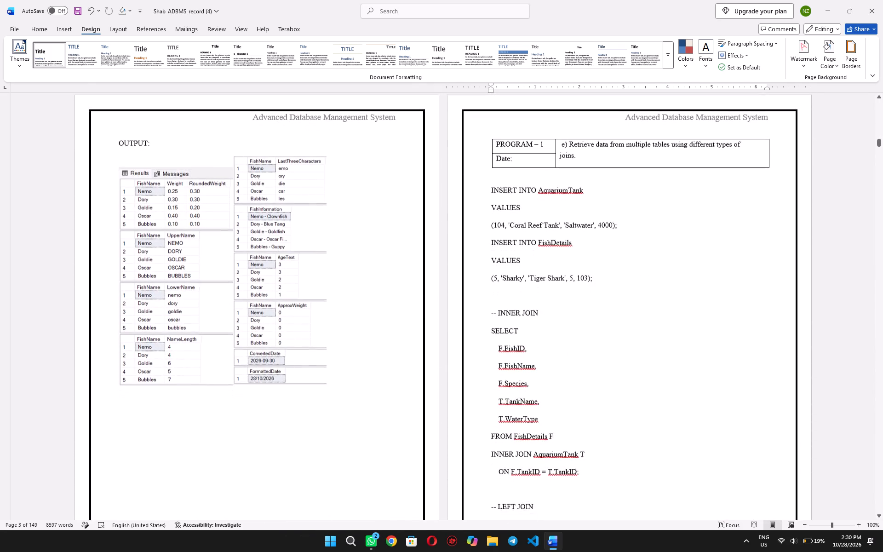
scroll(439, 286, "down", 4)
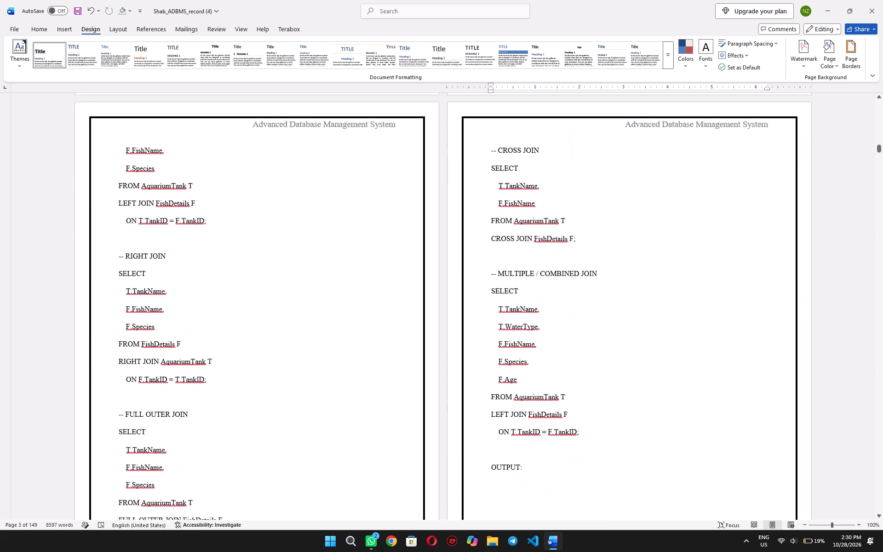
scroll(439, 286, "down", 4)
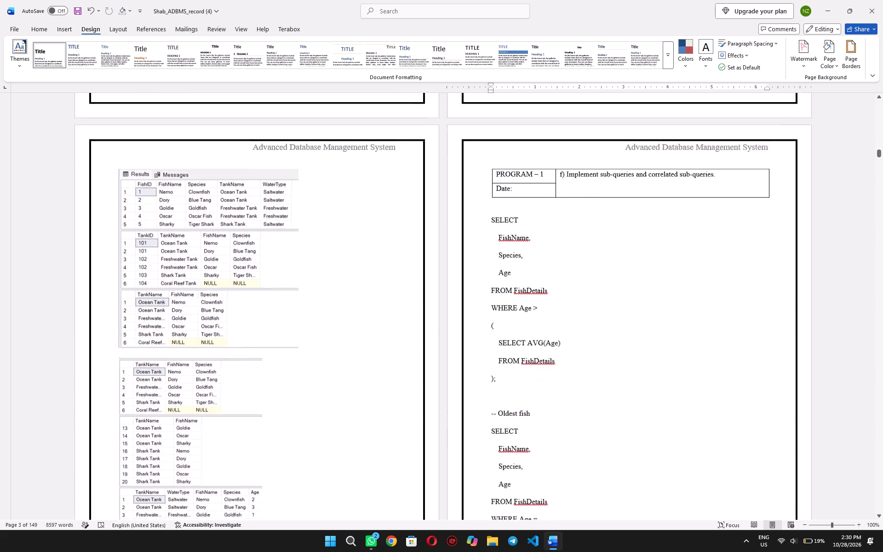
scroll(439, 286, "down", 4)
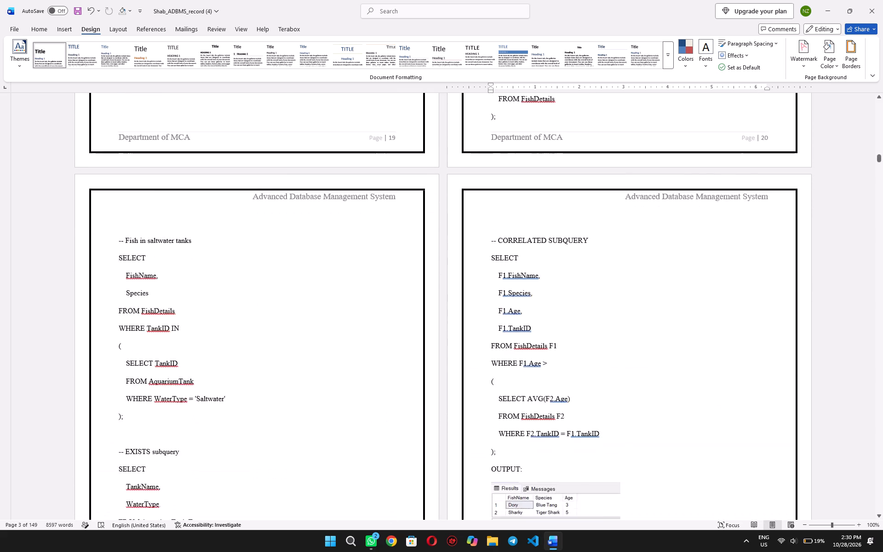
scroll(439, 286, "down", 5)
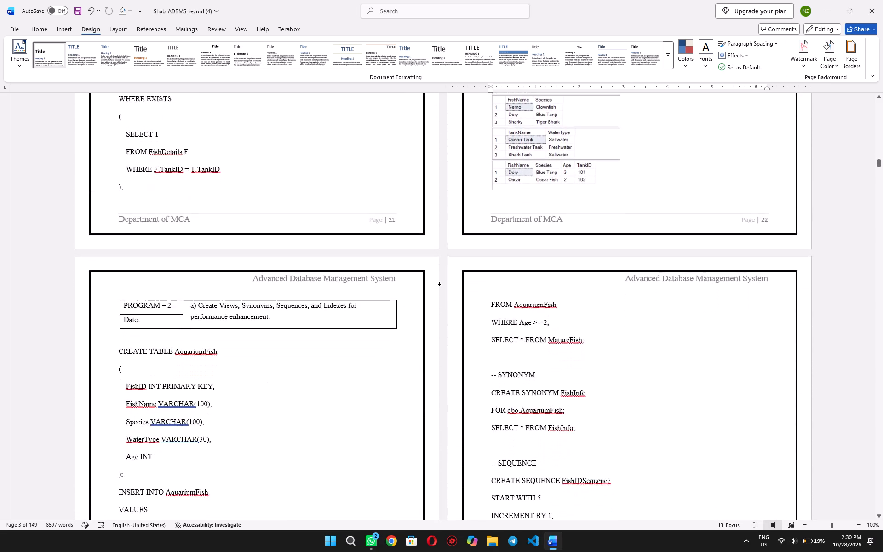
scroll(439, 286, "down", 4)
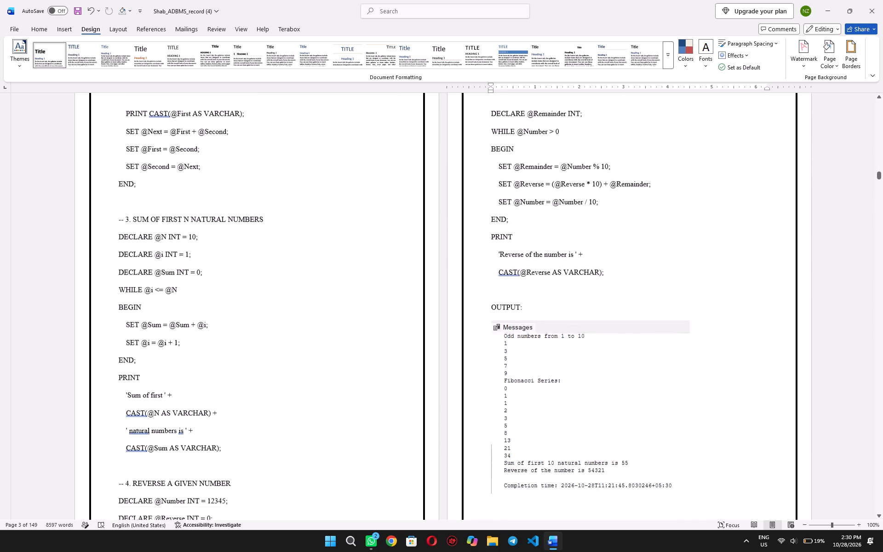
Insert a blank line above the split Program 2 c) heading table on page 28 to move the table onto page 29.
scroll(439, 286, "down", 3)
scroll(439, 286, "up", 4)
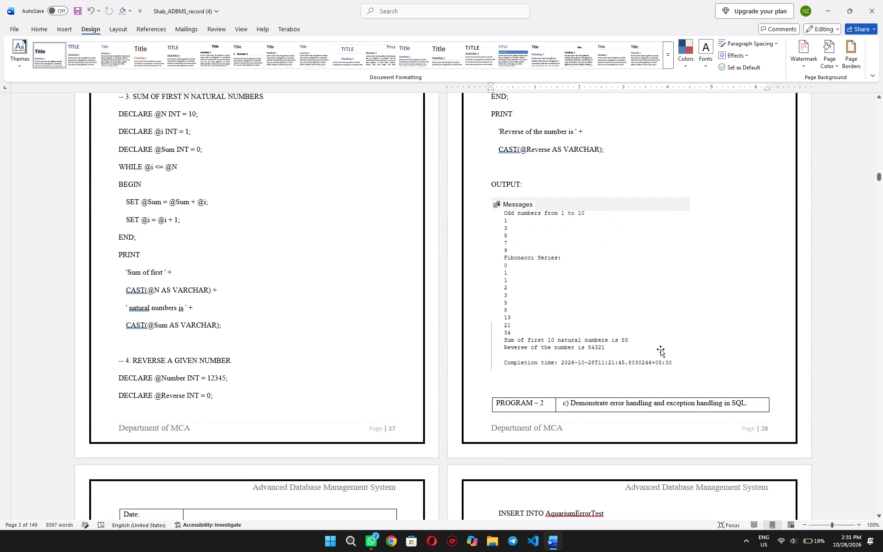
left_click(717, 374)
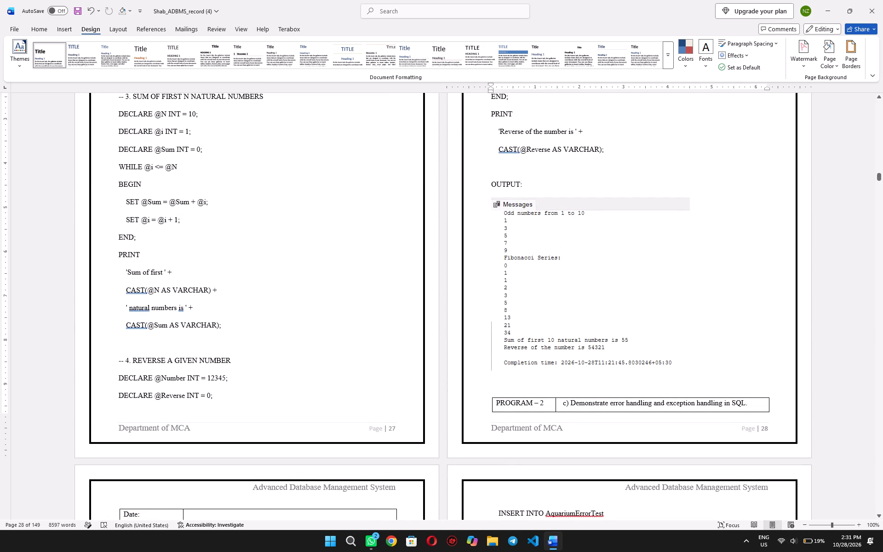
key("Return")
Review the layout of the Program 2 c), Program 3 and Program 4 a) pages, from page 29 to page 44.
scroll(717, 374, "down", 3)
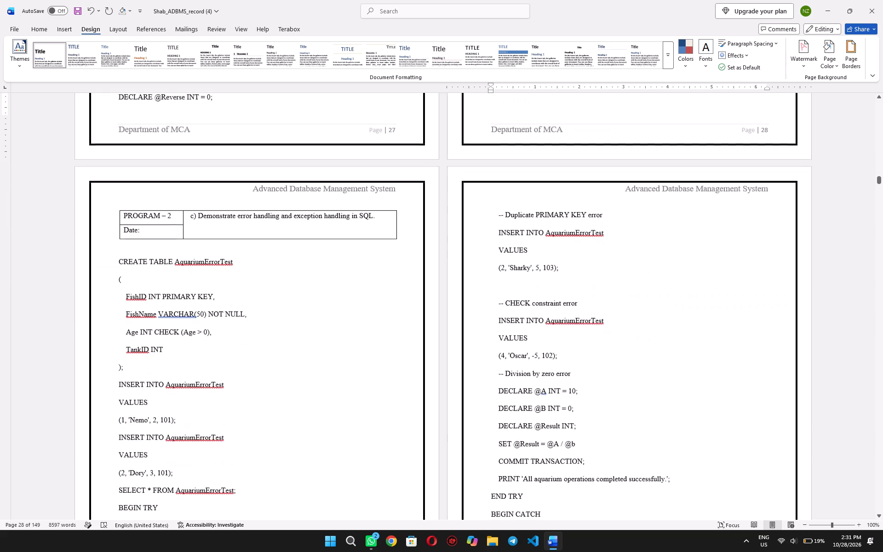
scroll(575, 411, "down", 4)
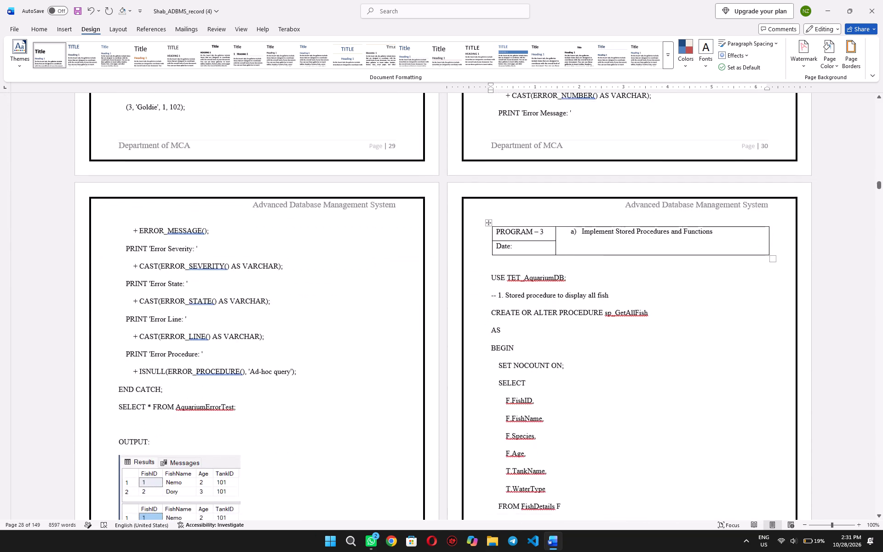
scroll(575, 411, "down", 4)
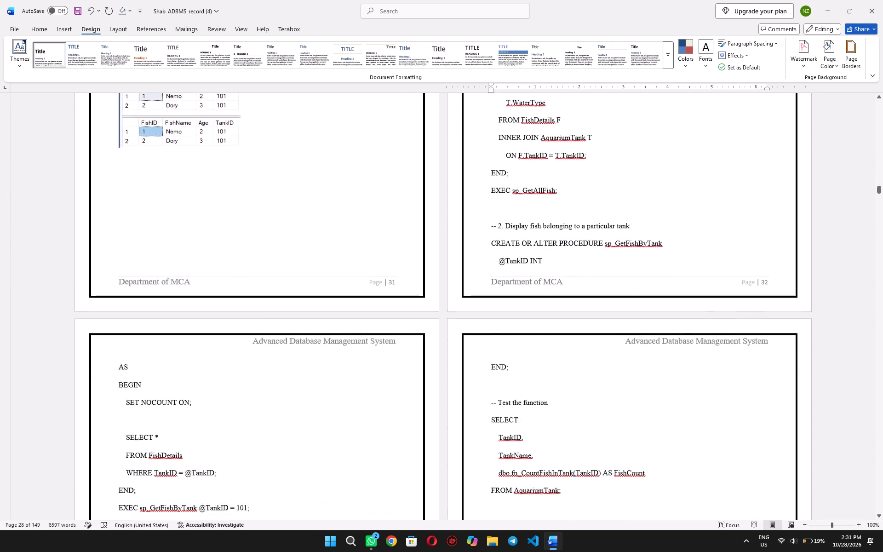
scroll(575, 411, "down", 4)
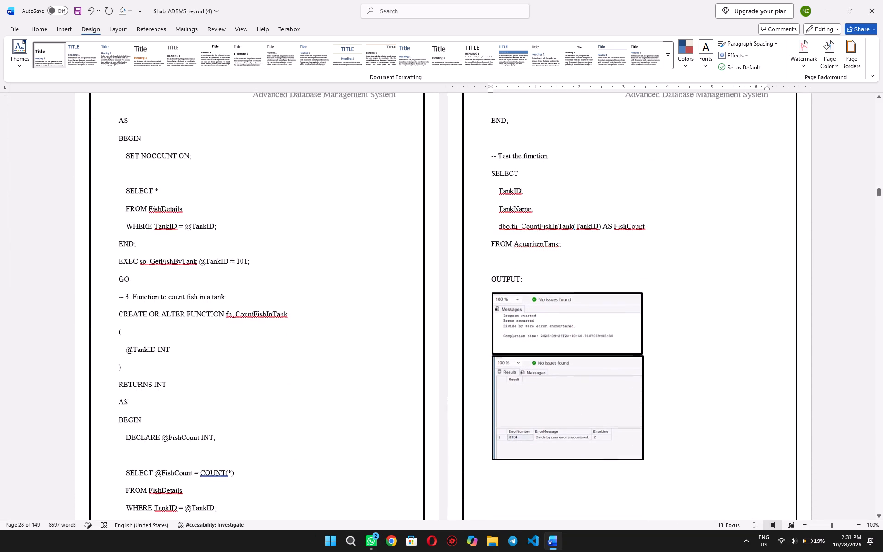
scroll(575, 411, "down", 4)
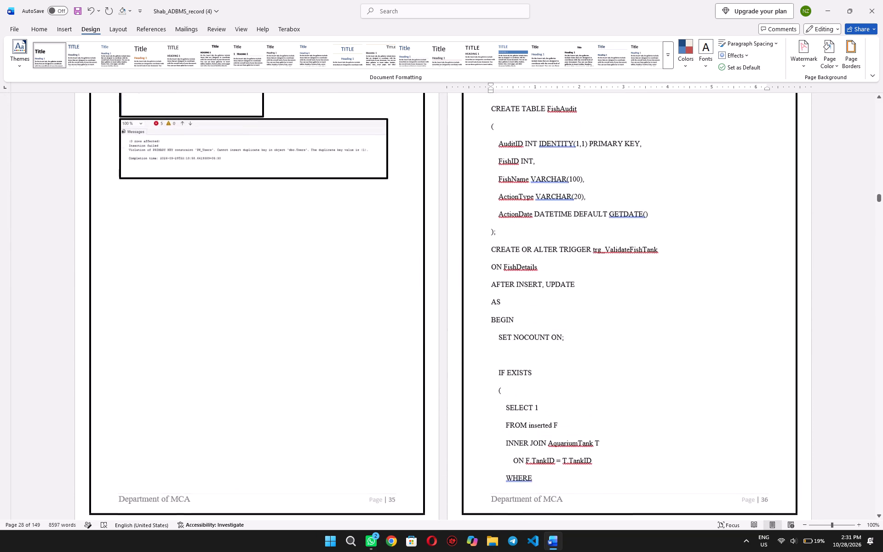
scroll(575, 411, "down", 4)
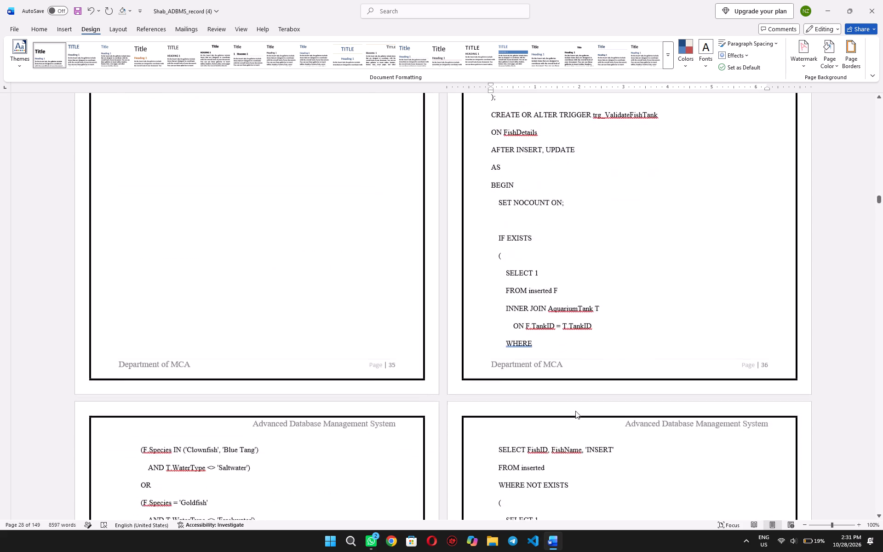
scroll(575, 411, "down", 4)
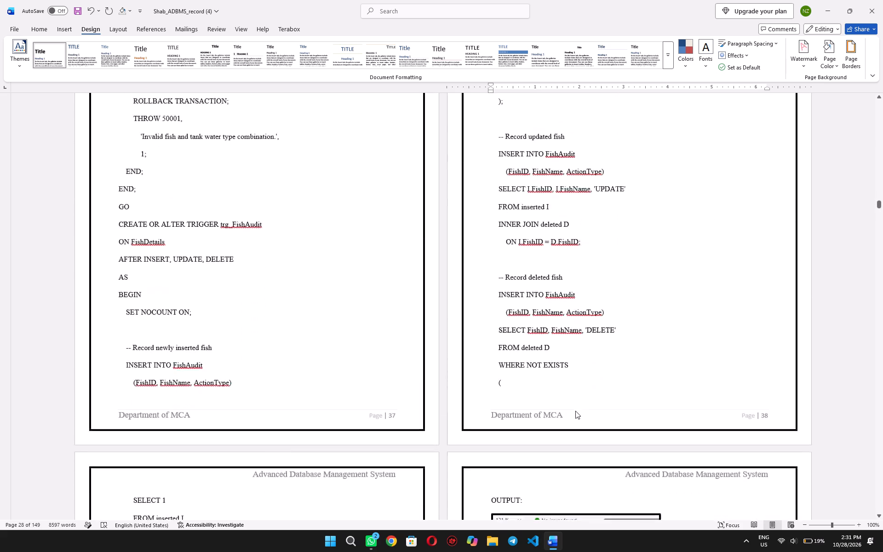
scroll(575, 411, "down", 3)
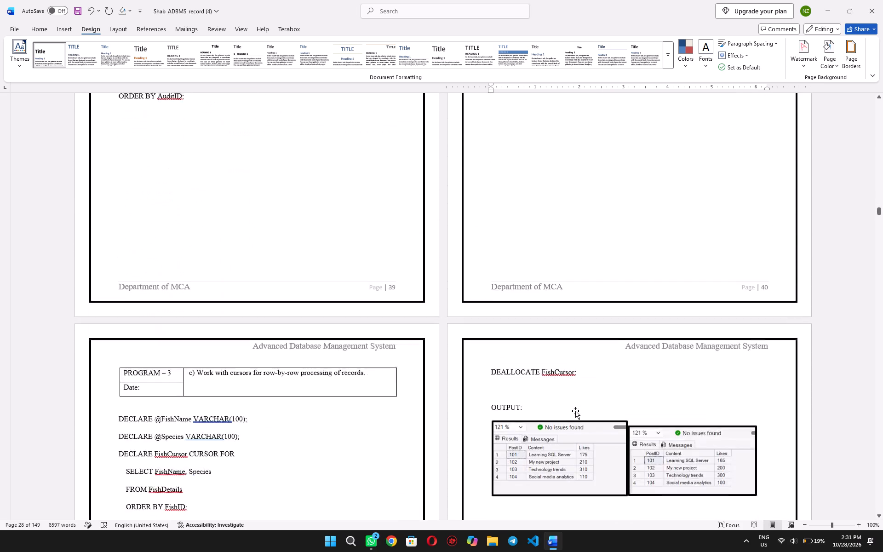
scroll(575, 411, "down", 1)
scroll(575, 411, "up", 4)
scroll(575, 411, "down", 1)
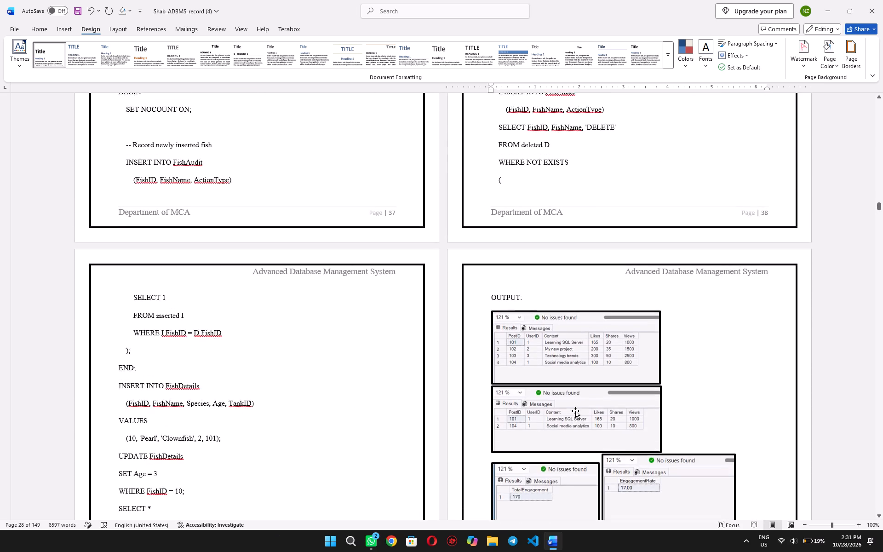
scroll(575, 411, "down", 4)
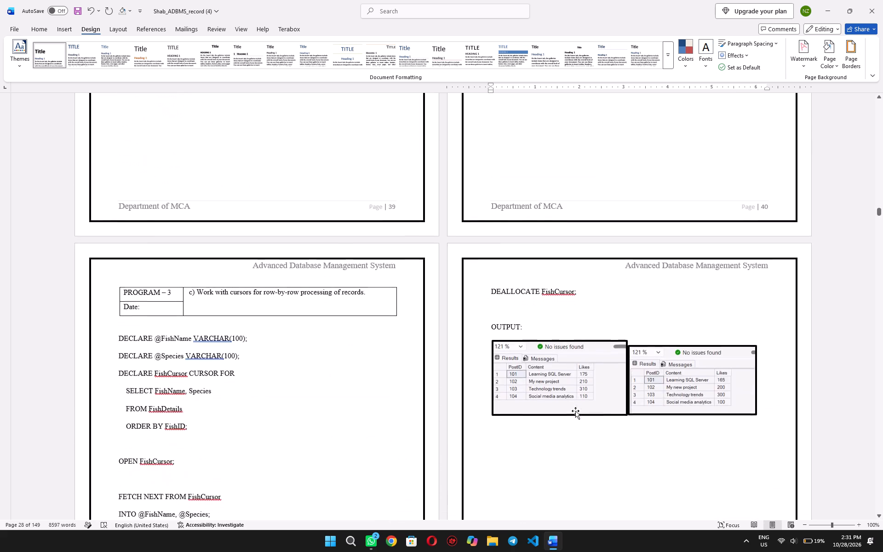
scroll(575, 411, "down", 3)
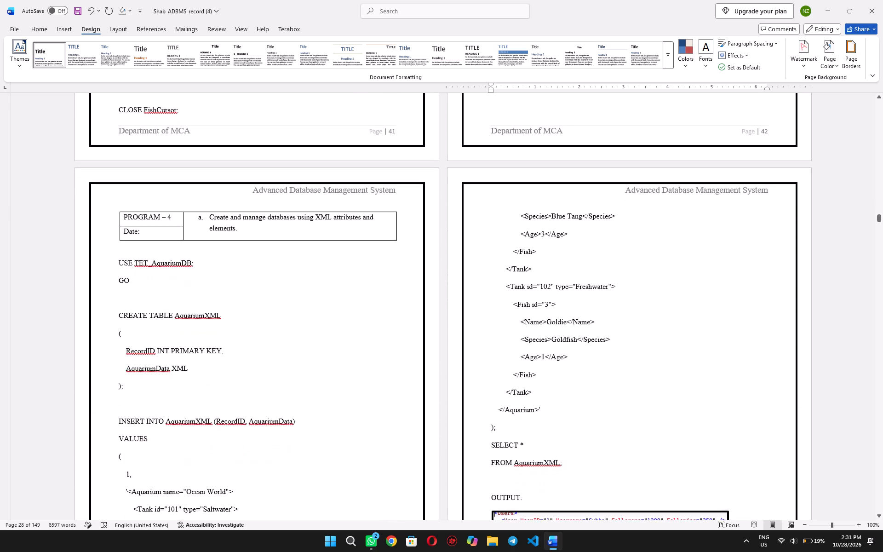
scroll(575, 411, "down", 3)
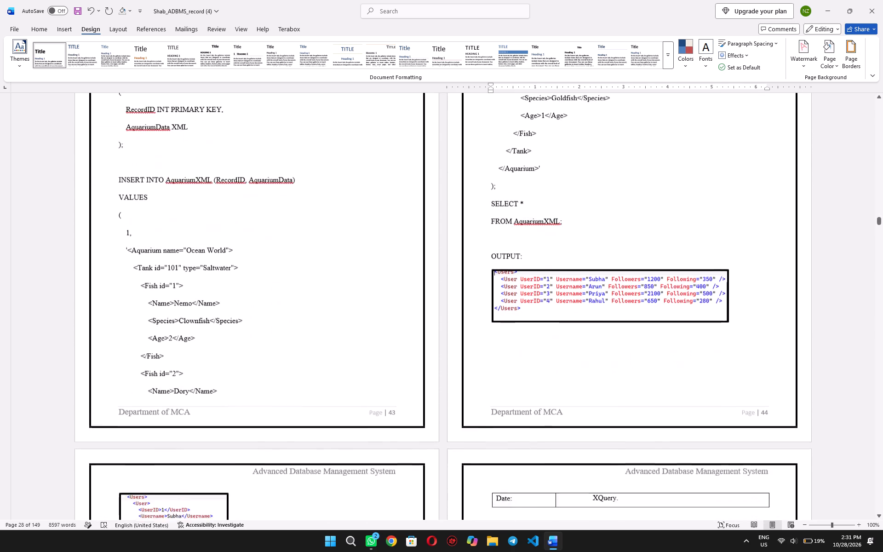
Insert a blank line above the split Program 4 b) heading table at the bottom of page 45.
scroll(575, 411, "down", 2)
scroll(575, 411, "up", 1)
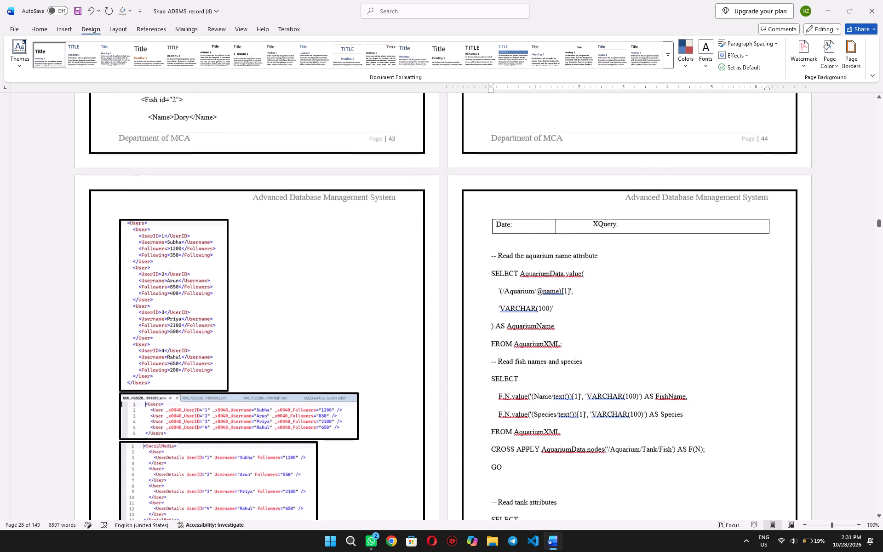
scroll(575, 411, "up", 1)
scroll(575, 411, "down", 2)
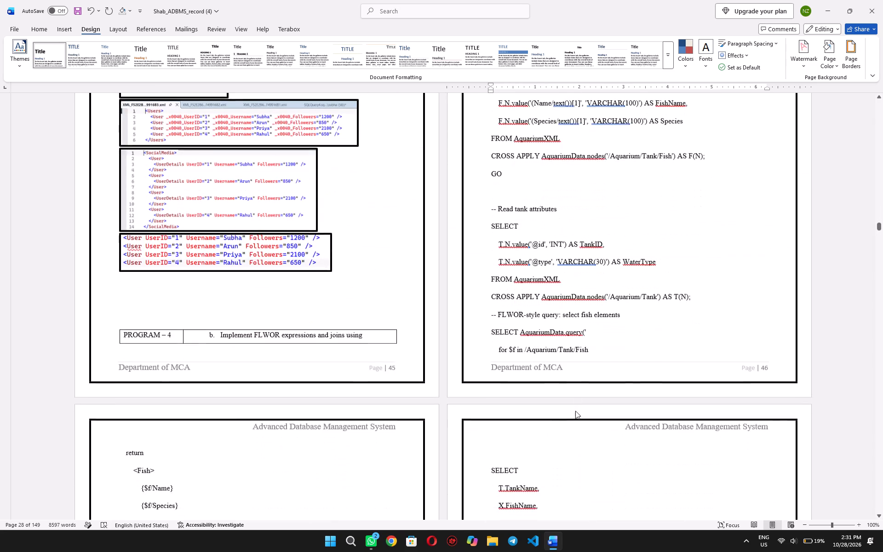
left_click(223, 307)
key("Return")
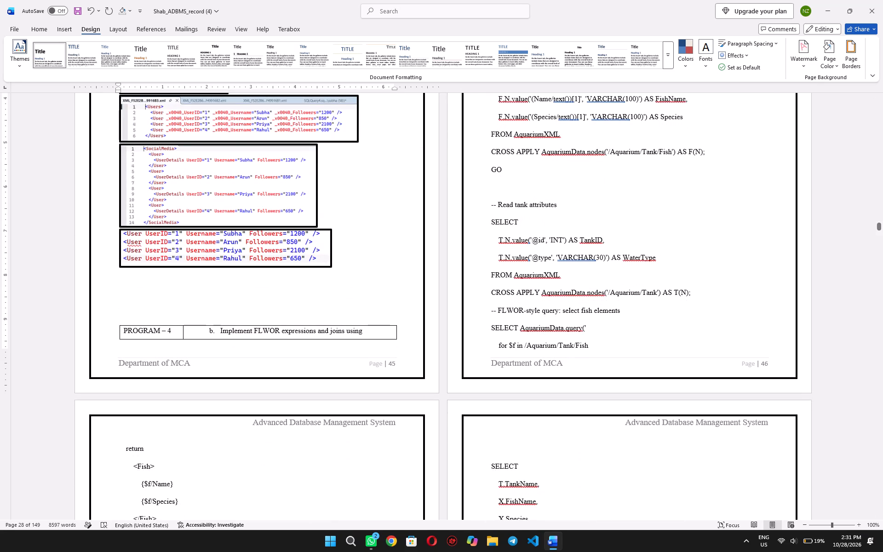
Insert a blank line above the split Program 4 C heading table on page 47 to move the whole table onto page 48.
scroll(223, 307, "up", 3)
scroll(223, 307, "down", 1)
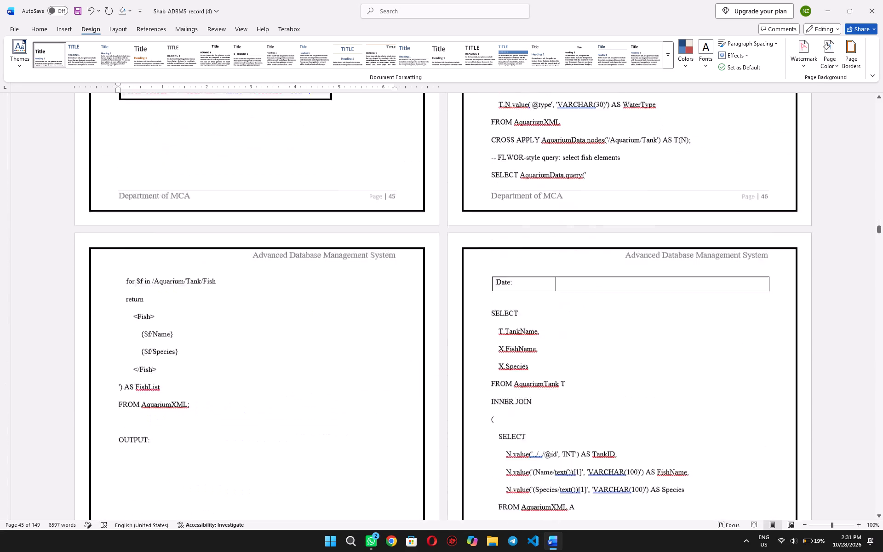
scroll(223, 307, "down", 1)
scroll(223, 307, "up", 2)
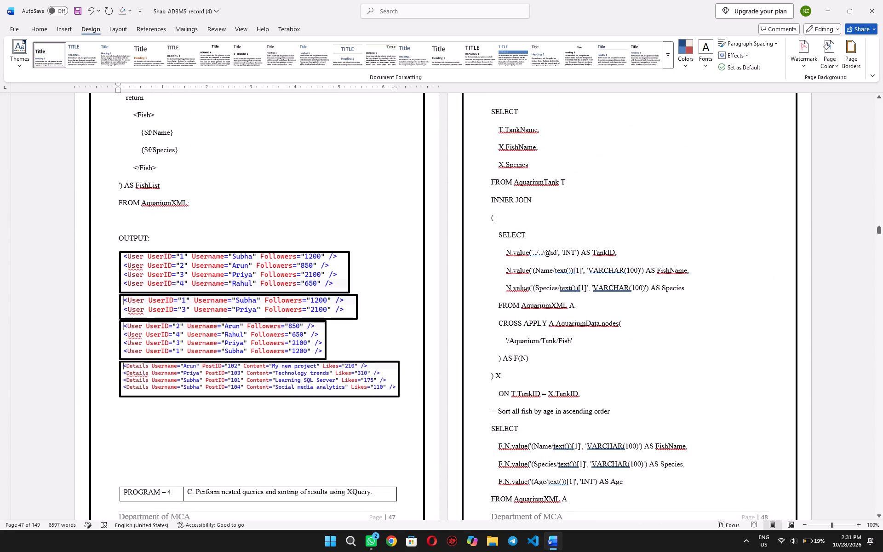
left_click(158, 437)
key("Return")
scroll(158, 437, "up", 1)
scroll(158, 437, "down", 1)
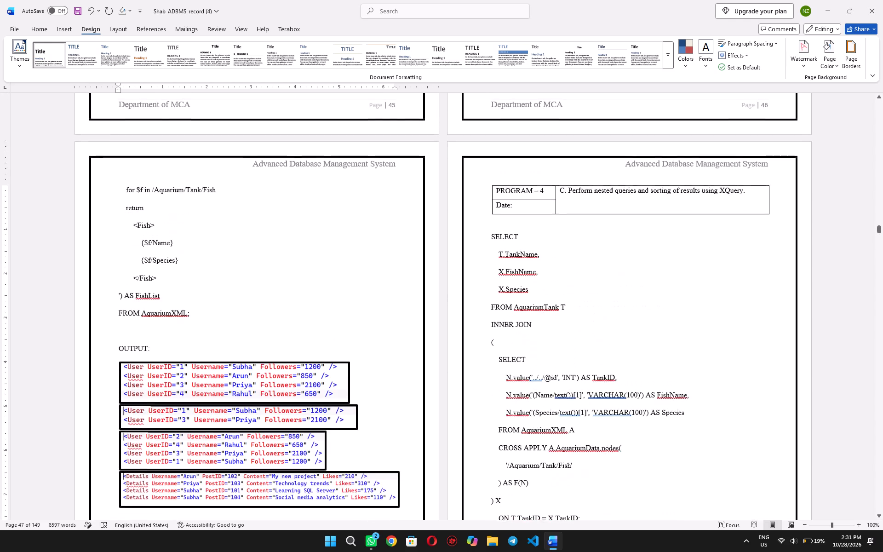
Insert a blank line above the split Program 4 D heading table on page 50 to move the whole table onto page 51.
scroll(158, 437, "down", 5)
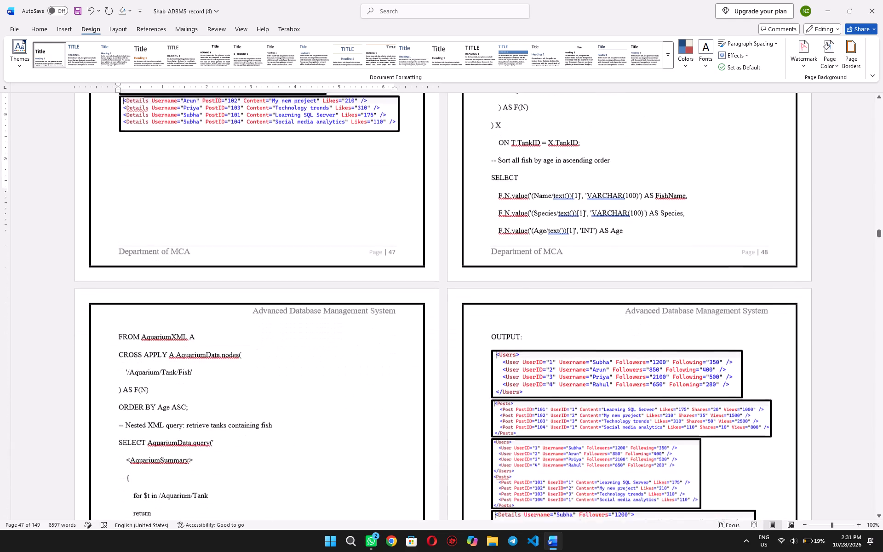
scroll(158, 437, "down", 3)
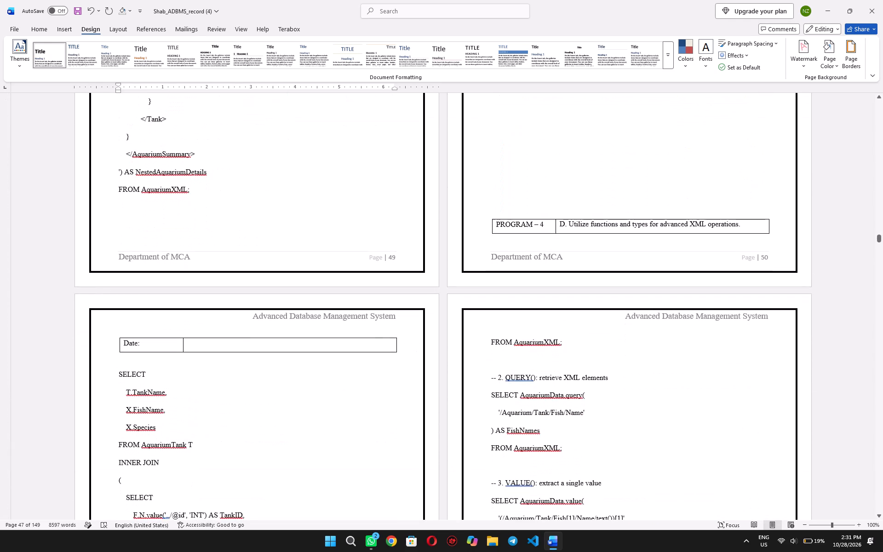
left_click(519, 196)
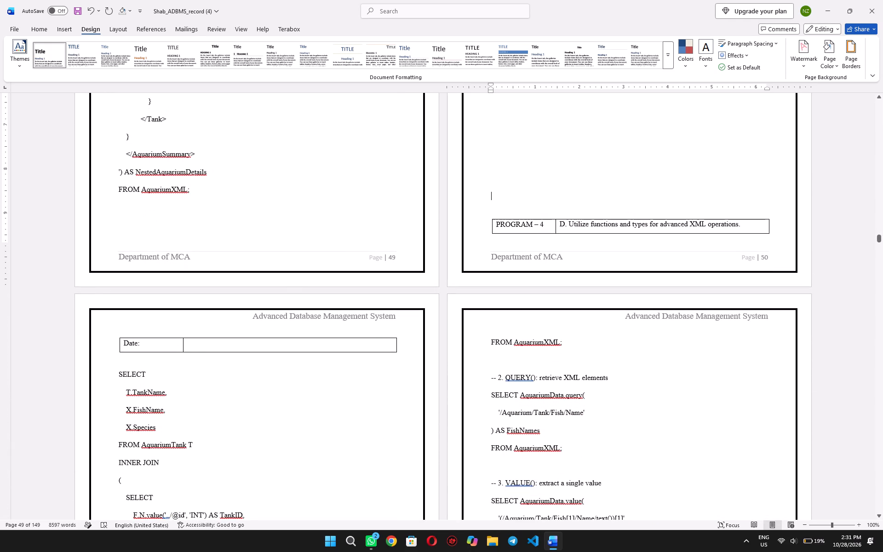
key("Return")
scroll(467, 261, "down", 1)
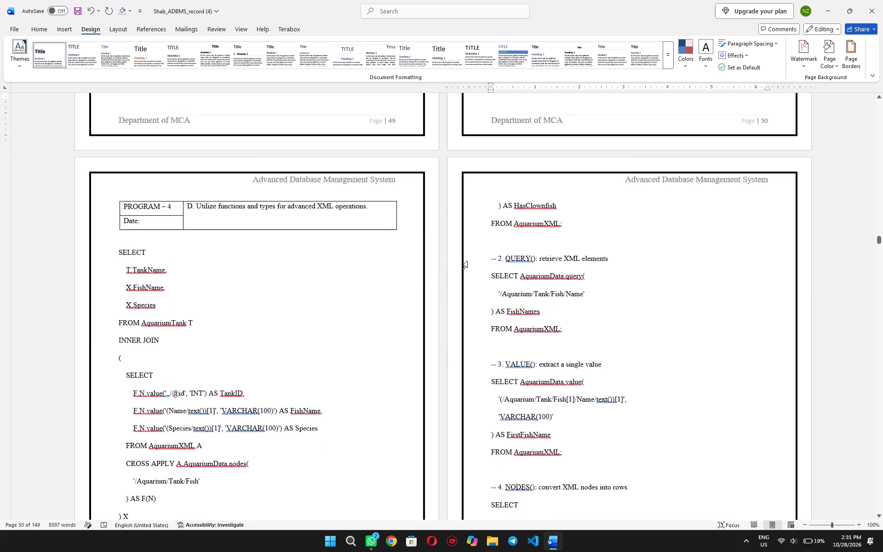
Insert two blank lines above the split Program 5 heading table on page 53 to move the whole table onto page 54.
scroll(467, 261, "down", 3)
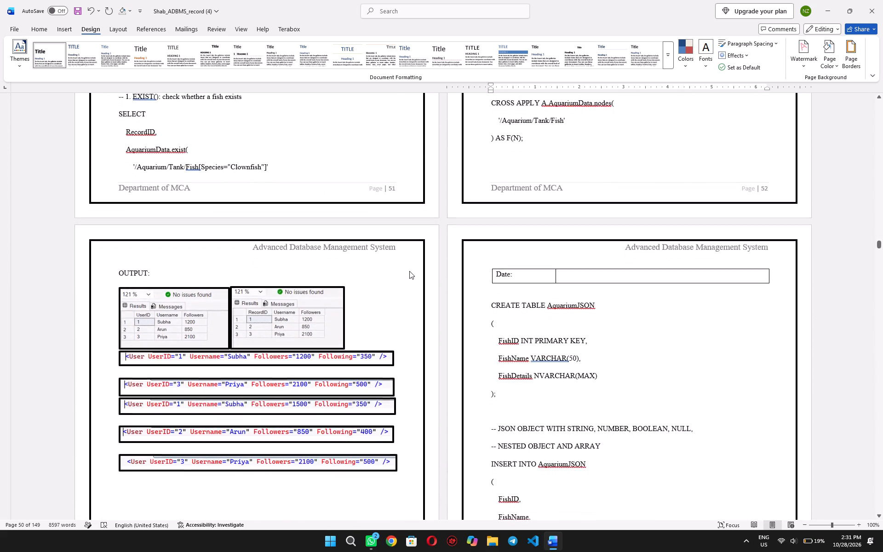
scroll(409, 271, "up", 1)
scroll(409, 271, "down", 1)
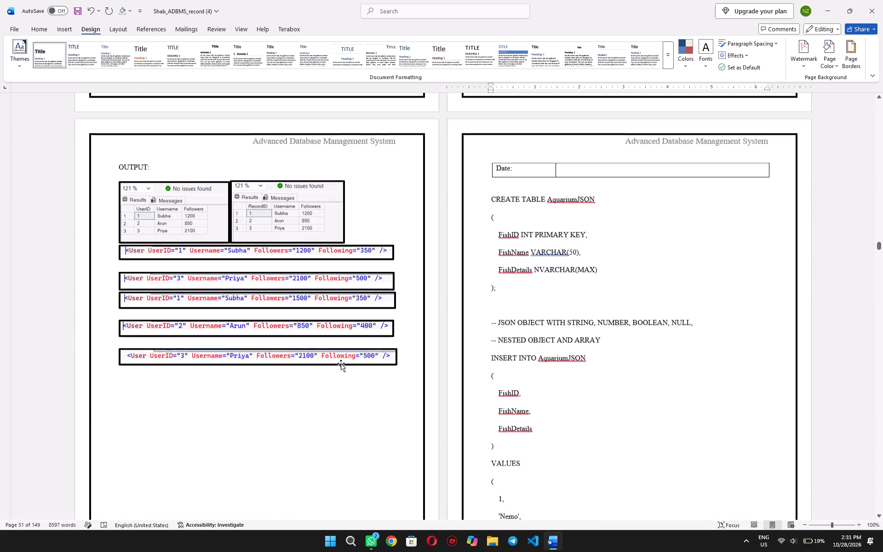
scroll(341, 363, "down", 1)
left_click(286, 394)
key("Return")
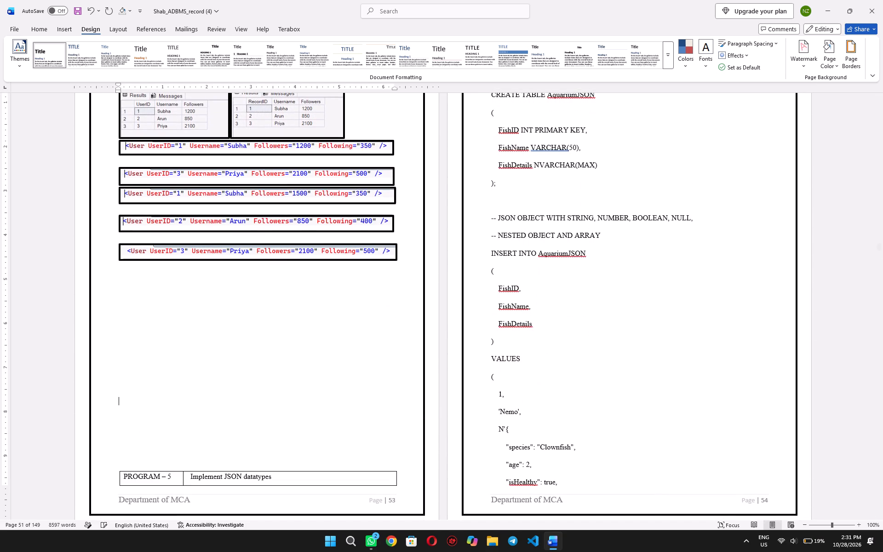
key("Return")
scroll(286, 394, "up", 2)
scroll(286, 394, "down", 2)
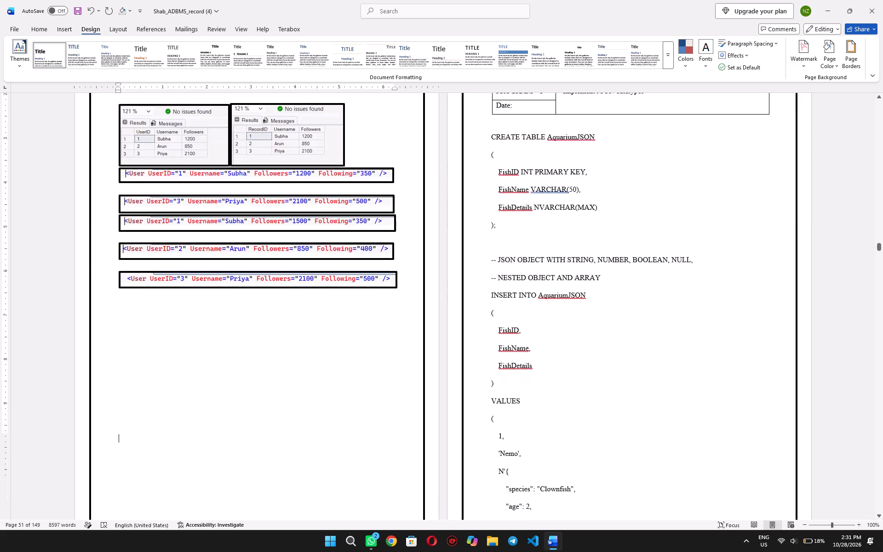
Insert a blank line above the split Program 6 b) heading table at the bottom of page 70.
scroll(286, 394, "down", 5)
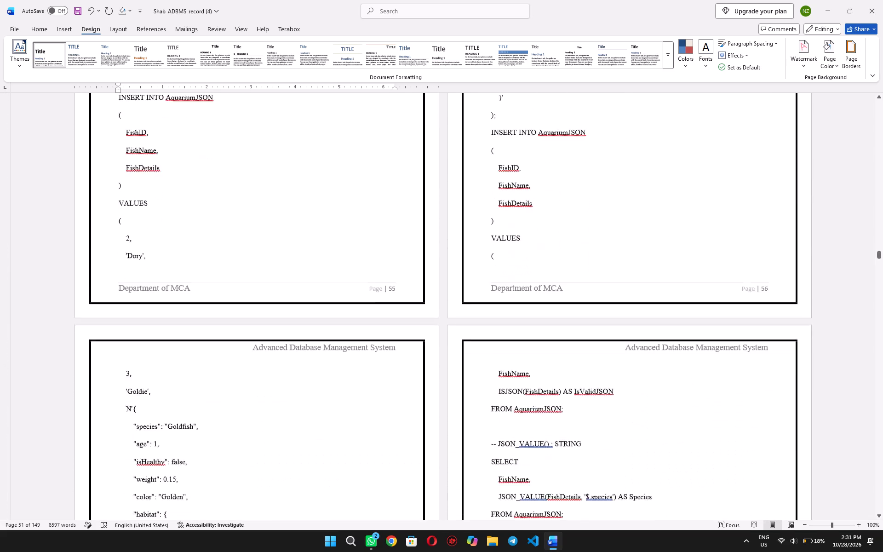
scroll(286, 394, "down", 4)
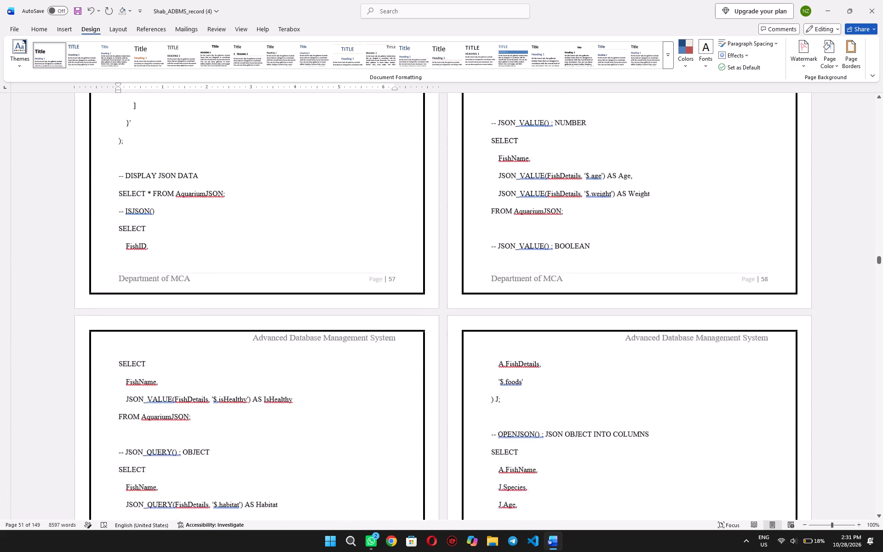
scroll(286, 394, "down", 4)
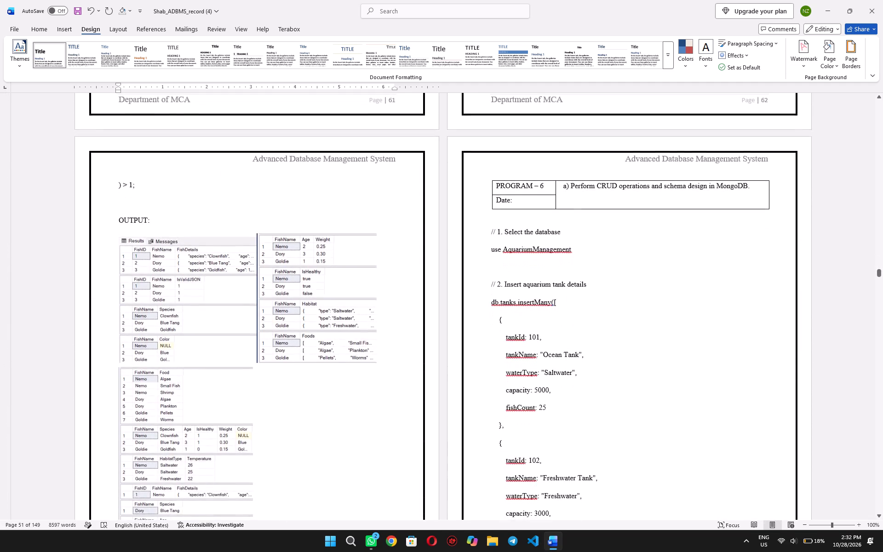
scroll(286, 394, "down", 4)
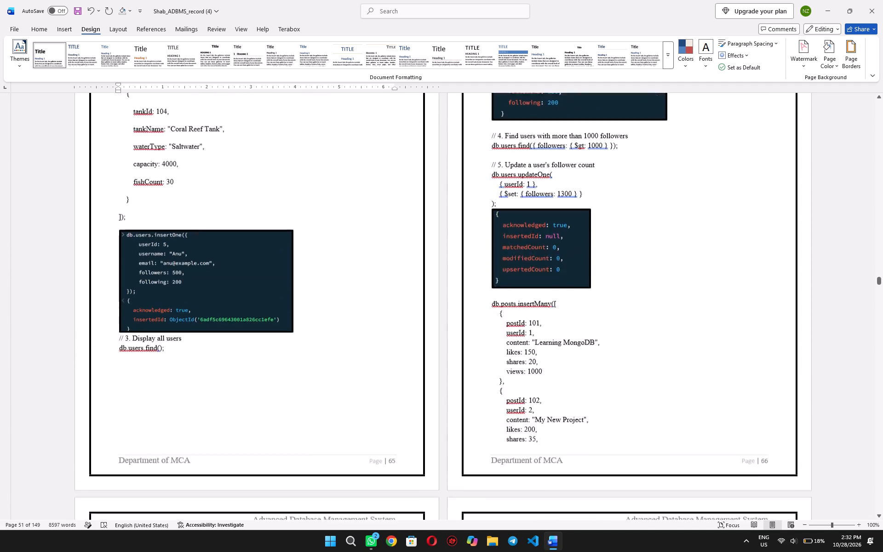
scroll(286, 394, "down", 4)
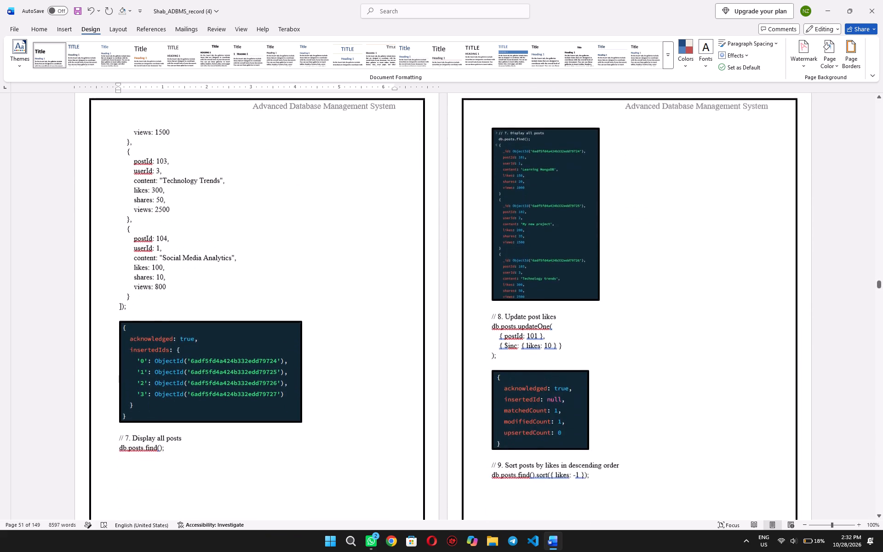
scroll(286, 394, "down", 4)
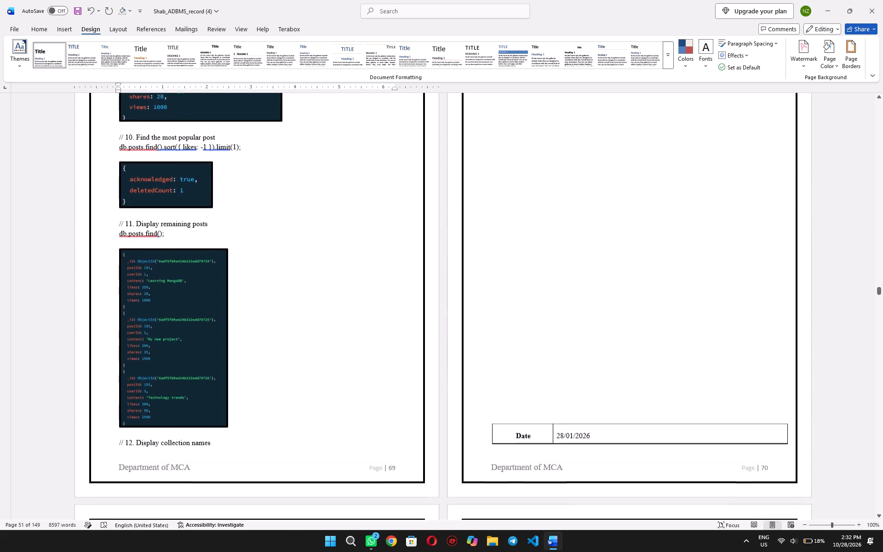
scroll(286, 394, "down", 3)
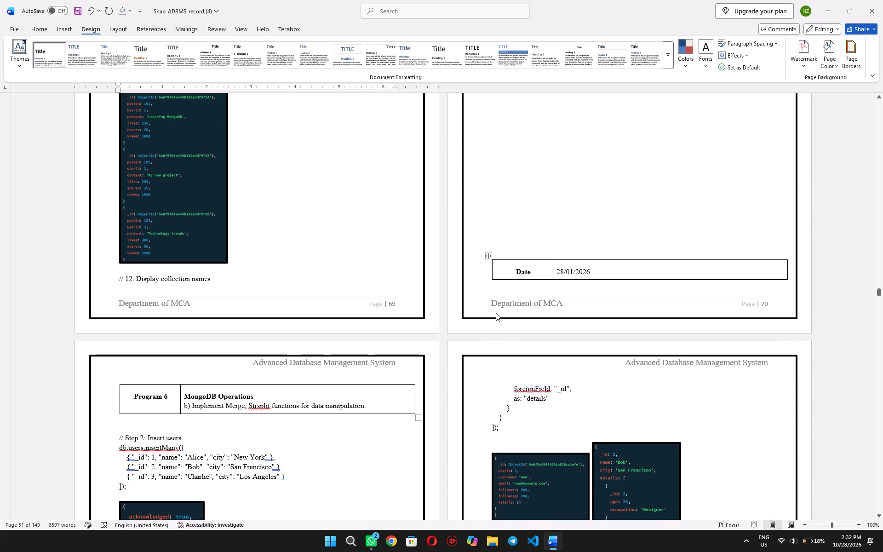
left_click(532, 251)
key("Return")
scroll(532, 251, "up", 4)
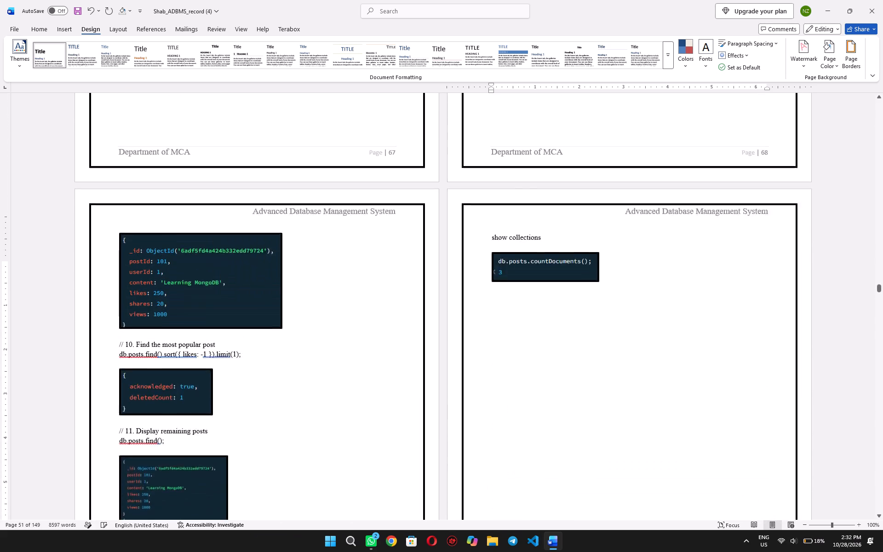
Delete the "show collections" line and the db.posts.countDocuments() output image at the start of page 70.
left_click_drag(615, 308, 495, 279)
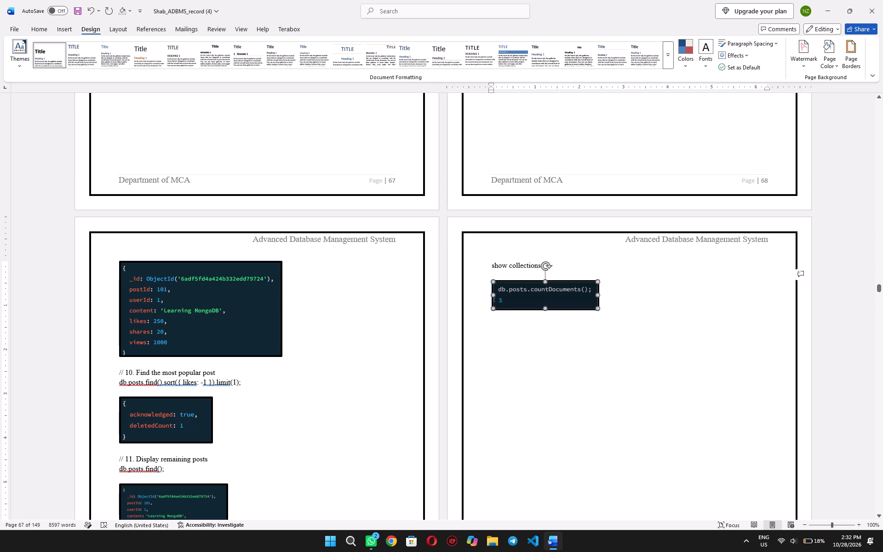
left_click_drag(495, 279, 491, 270)
key("BackSpace")
key("BackSpace")
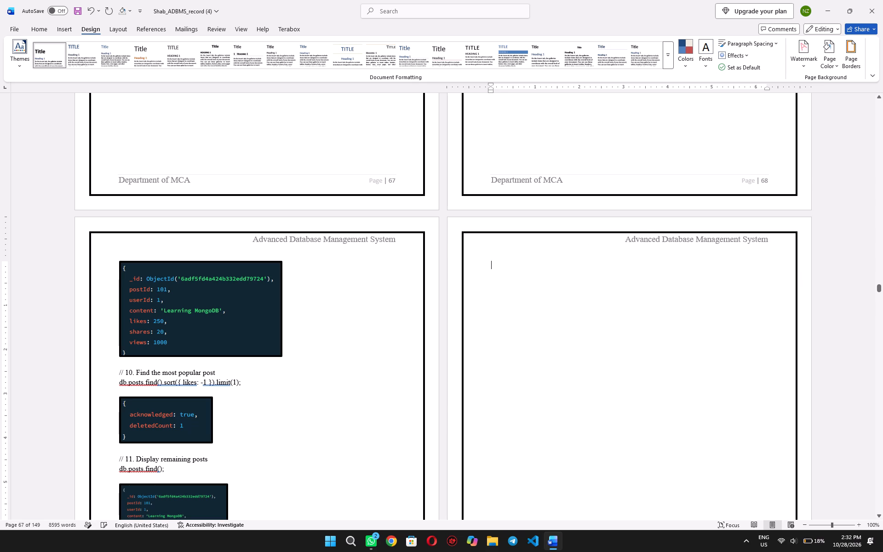
key("BackSpace")
Delete the blank lines above the Program 6 b) heading table so the table starts at the top of page 70.
scroll(491, 270, "down", 1)
scroll(491, 270, "up", 1)
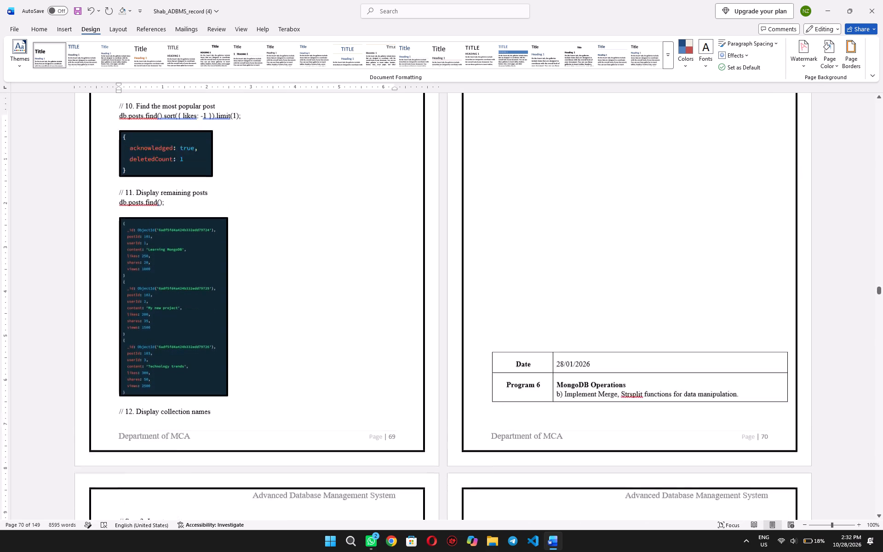
scroll(491, 270, "up", 2)
scroll(513, 343, "down", 3)
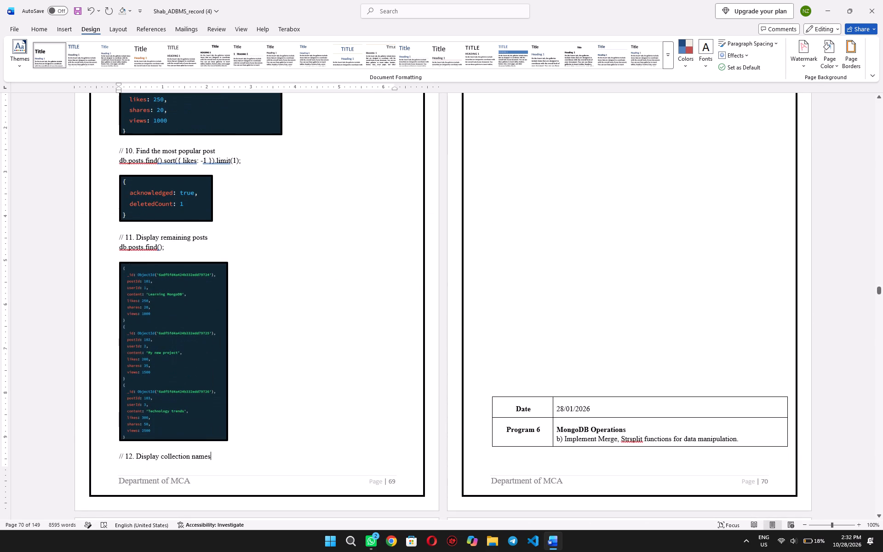
left_click(517, 375)
key("BackSpace")
key("BackSpace")
key("BackSpace")
key("BackSpace")
key("BackSpace")
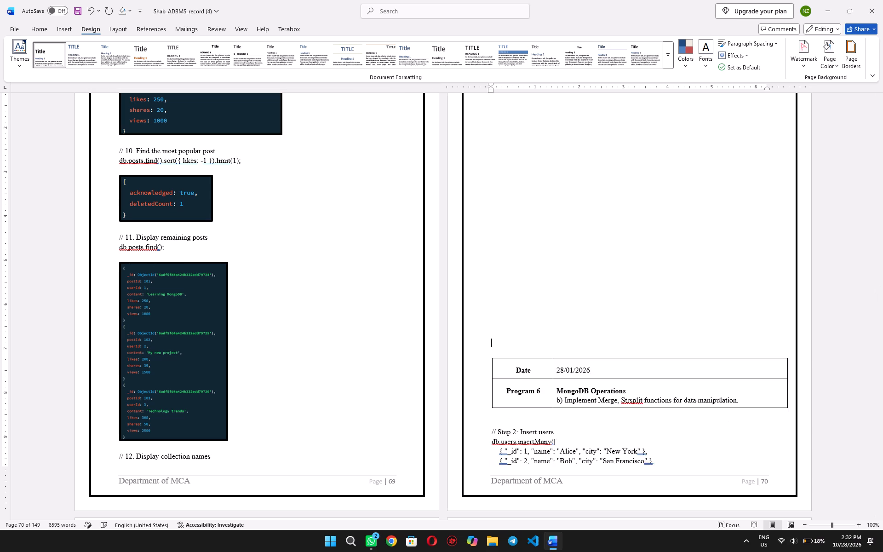
key("BackSpace")
key("BackSpace")
key("BackSpace")
key("BackSpace")
key("BackSpace")
key("BackSpace")
key("BackSpace")
key("BackSpace")
key("BackSpace")
key("BackSpace")
key("BackSpace")
key("BackSpace")
key("BackSpace")
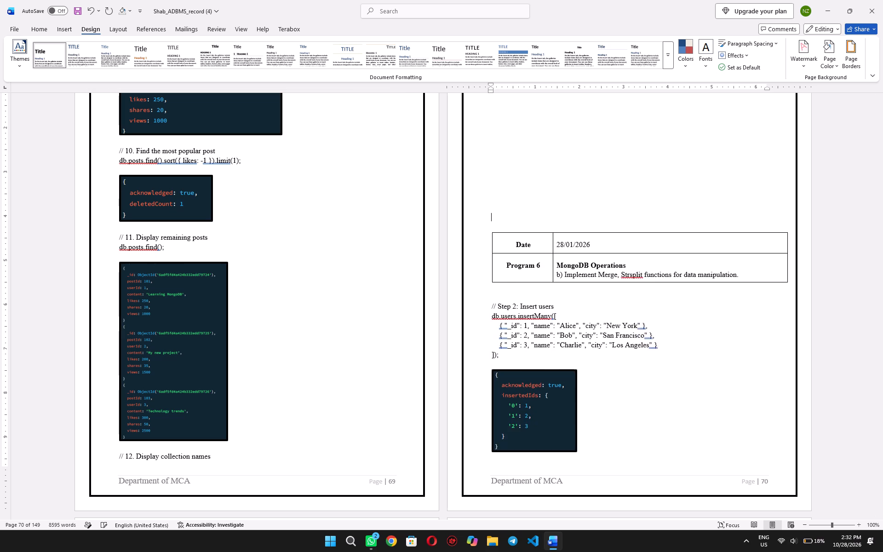
key("BackSpace")
key("BackSpace")
key("BackSpace")
key("BackSpace")
key("BackSpace")
key("BackSpace")
key("BackSpace")
key("BackSpace")
key("BackSpace")
key("BackSpace")
key("BackSpace")
key("BackSpace")
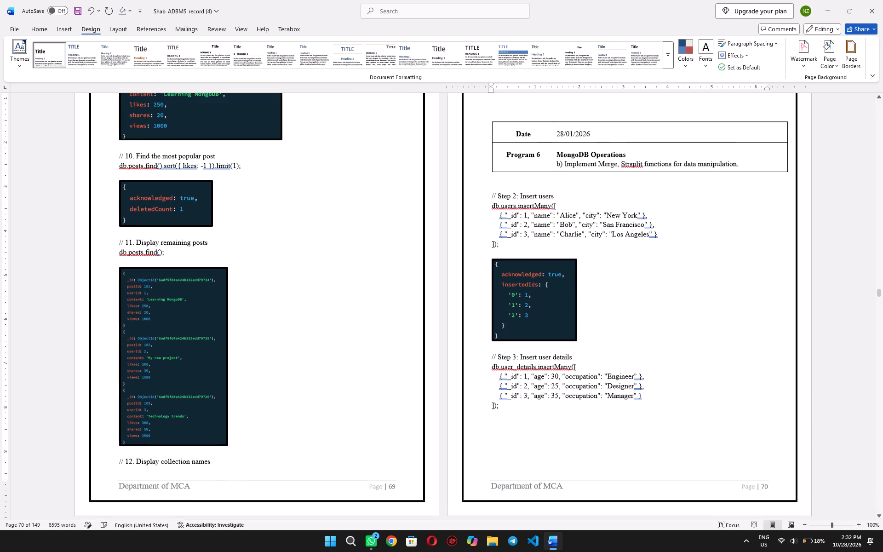
key("BackSpace")
key("BackSpace")
scroll(517, 375, "up", 2)
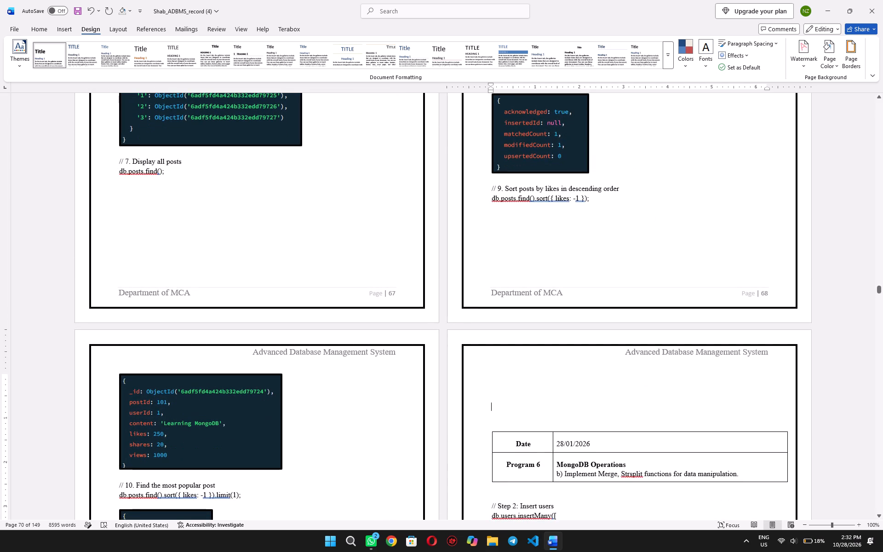
key("BackSpace")
key("BackSpace")
key("BackSpace")
key("BackSpace")
key("BackSpace")
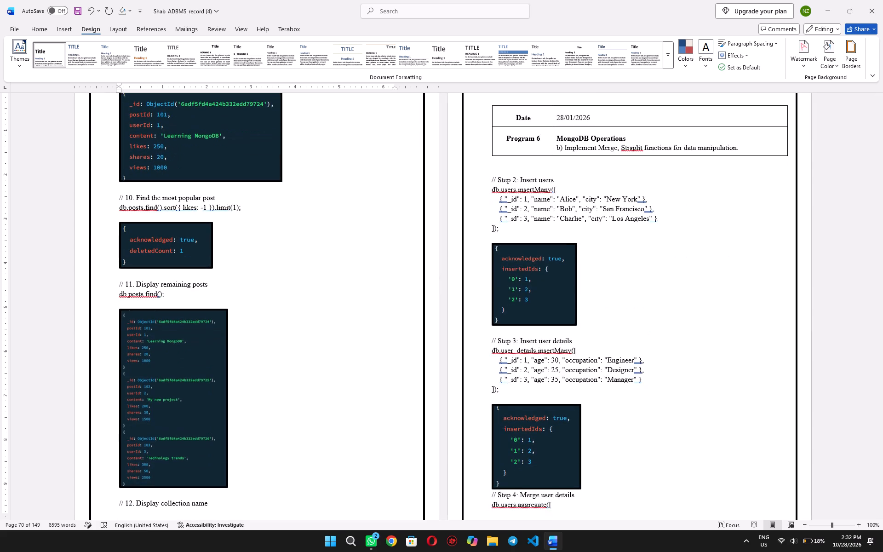
scroll(532, 455, "up", 2)
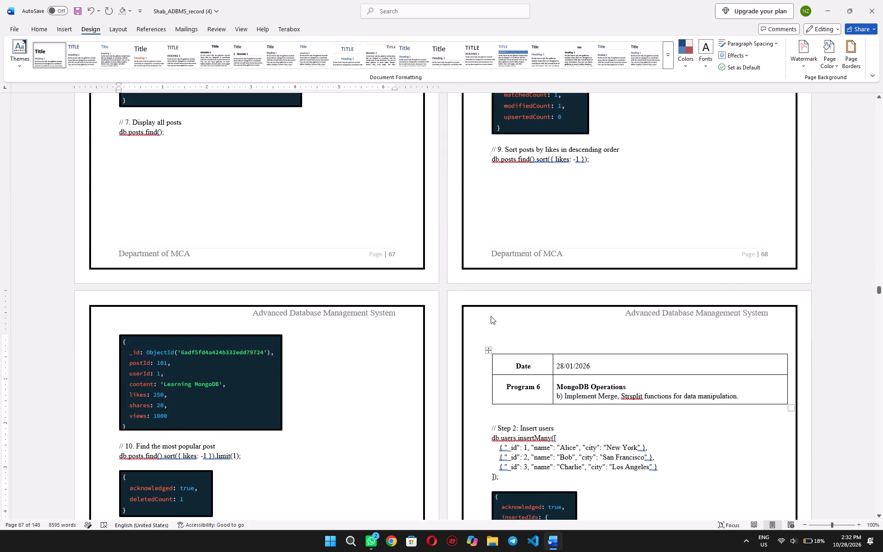
scroll(491, 316, "down", 2)
left_click(514, 183)
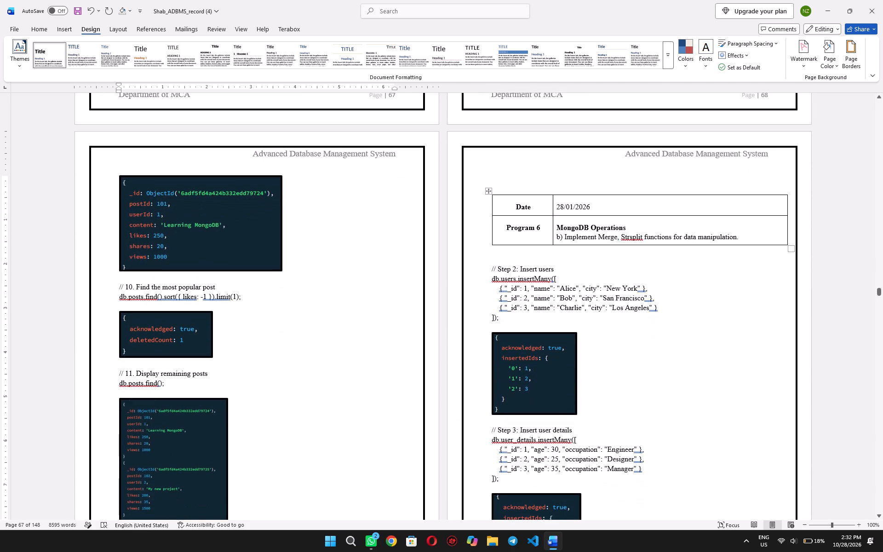
key("BackSpace")
key("BackSpace")
scroll(514, 183, "up", 1)
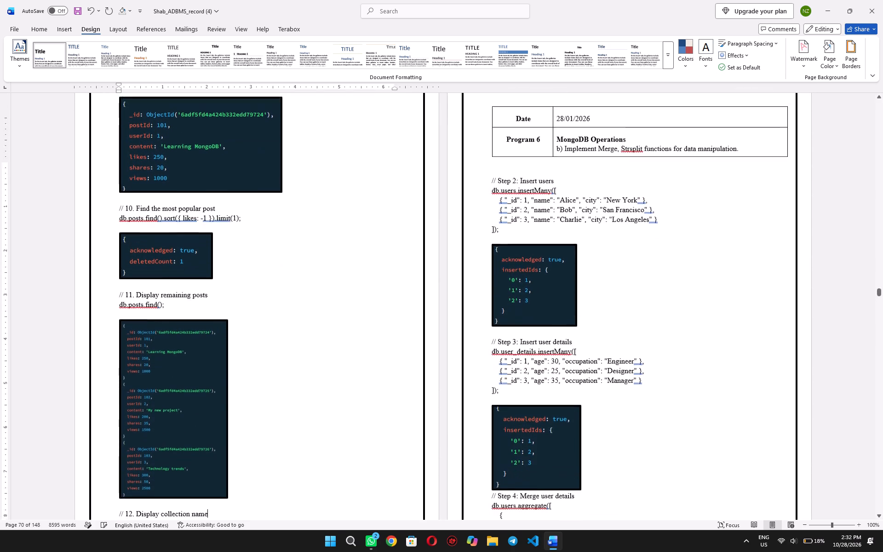
Review the layout of the pages around the Program 6 b) heading table, from page 67 to page 72.
scroll(514, 183, "up", 2)
scroll(514, 183, "down", 1)
scroll(407, 176, "up", 1)
scroll(407, 176, "down", 5)
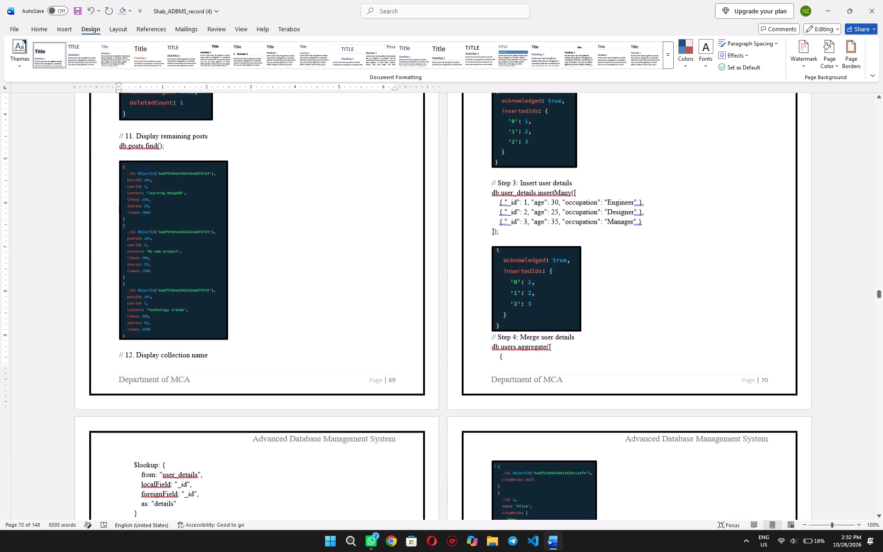
scroll(407, 176, "down", 1)
scroll(375, 245, "up", 3)
scroll(375, 245, "down", 1)
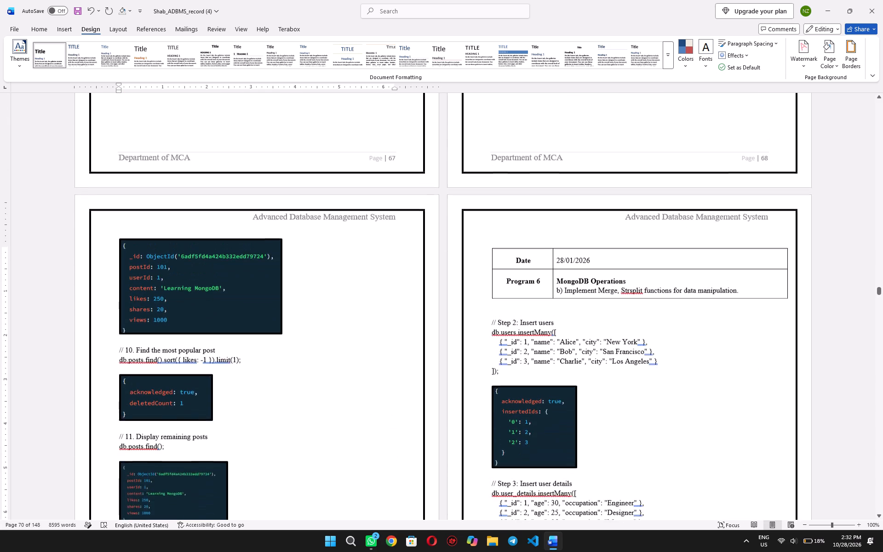
scroll(375, 245, "down", 2)
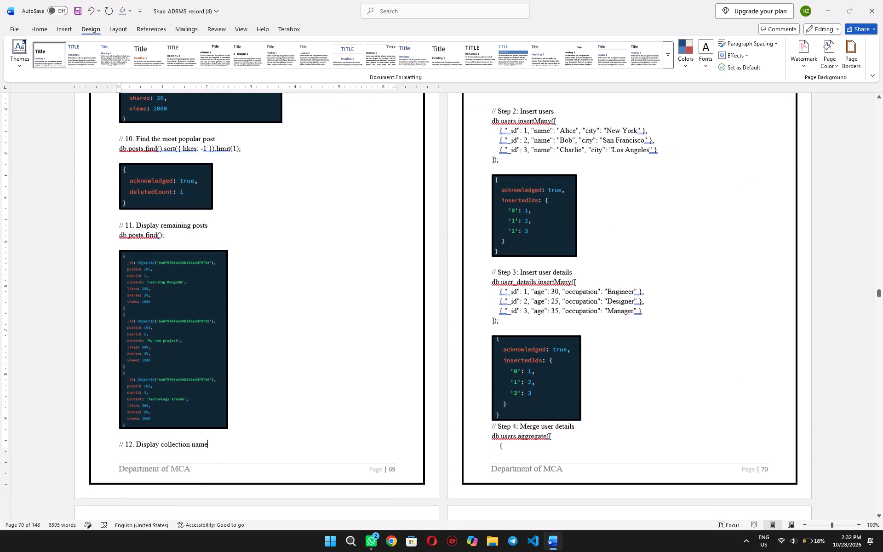
scroll(375, 245, "down", 1)
scroll(375, 245, "up", 4)
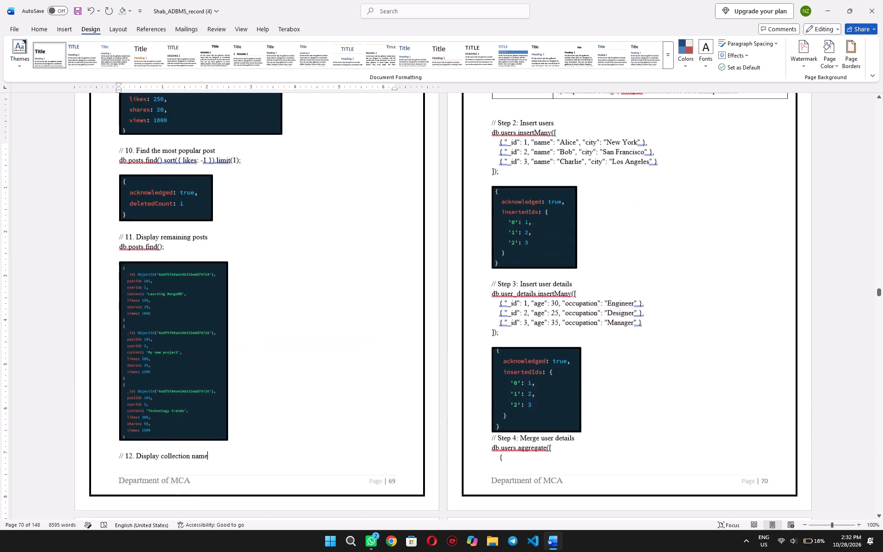
Delete the "// 12. Display collection name" line at the bottom of page 69.
scroll(375, 245, "down", 2)
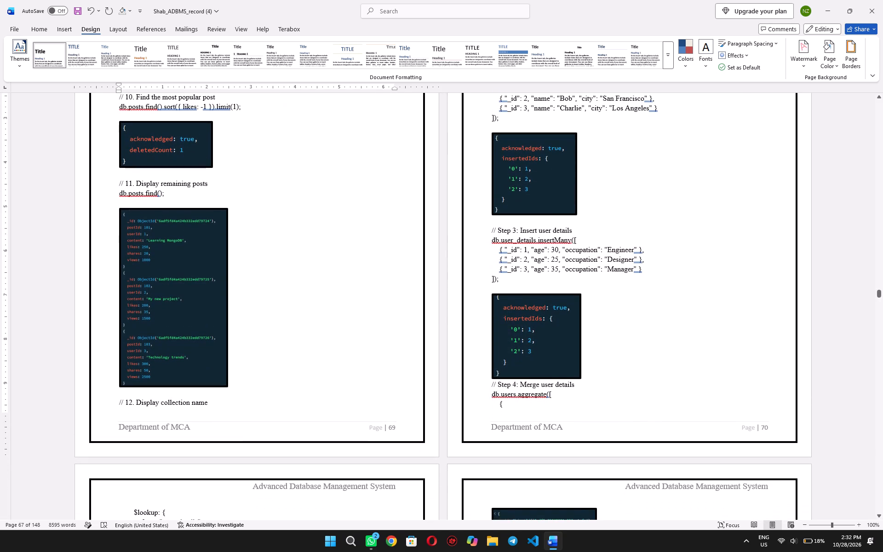
left_click_drag(231, 401, 109, 409)
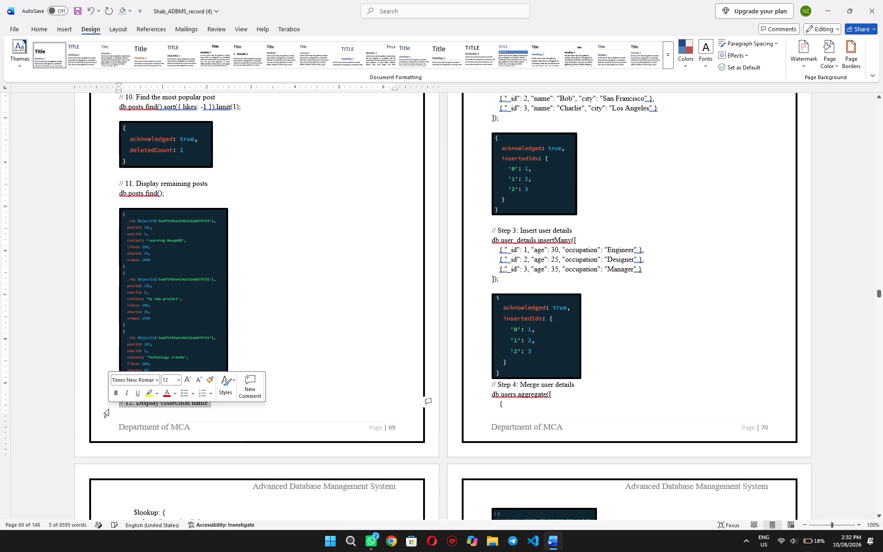
key("BackSpace")
Insert a blank line above the split Program 6 c) heading table at the bottom of page 73 to move its Date row to page 74.
scroll(242, 354, "up", 3)
scroll(242, 354, "down", 1)
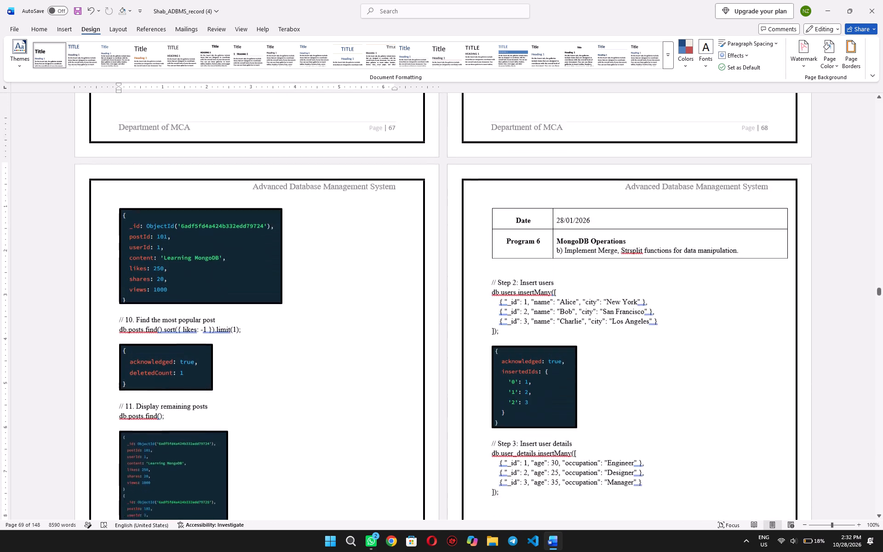
scroll(242, 354, "down", 4)
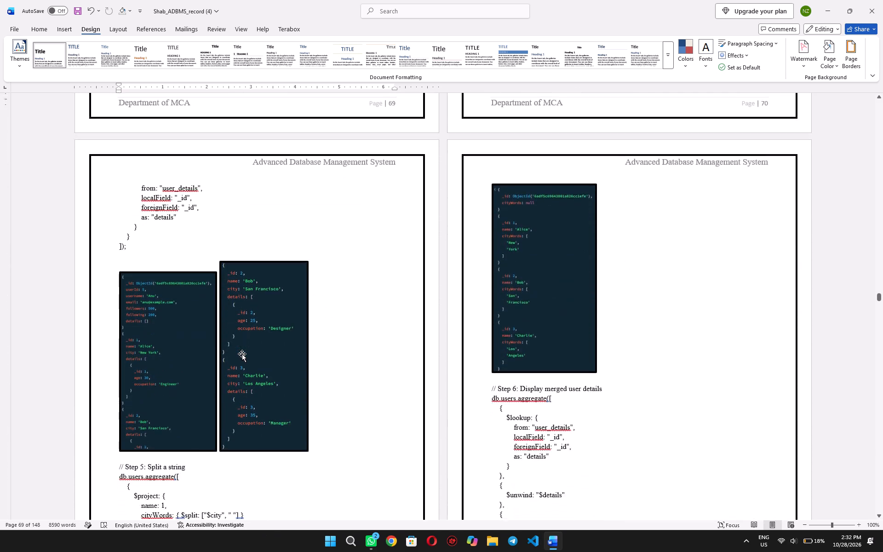
scroll(242, 354, "down", 4)
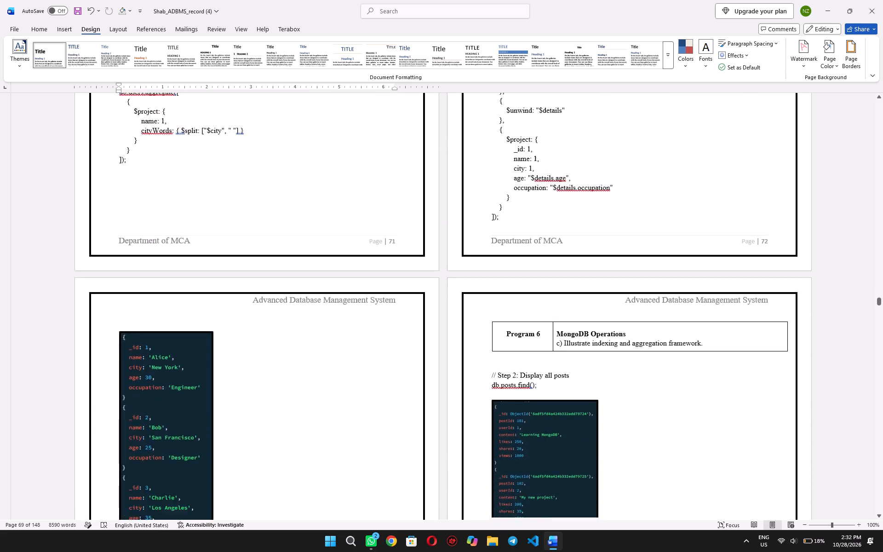
scroll(242, 354, "down", 2)
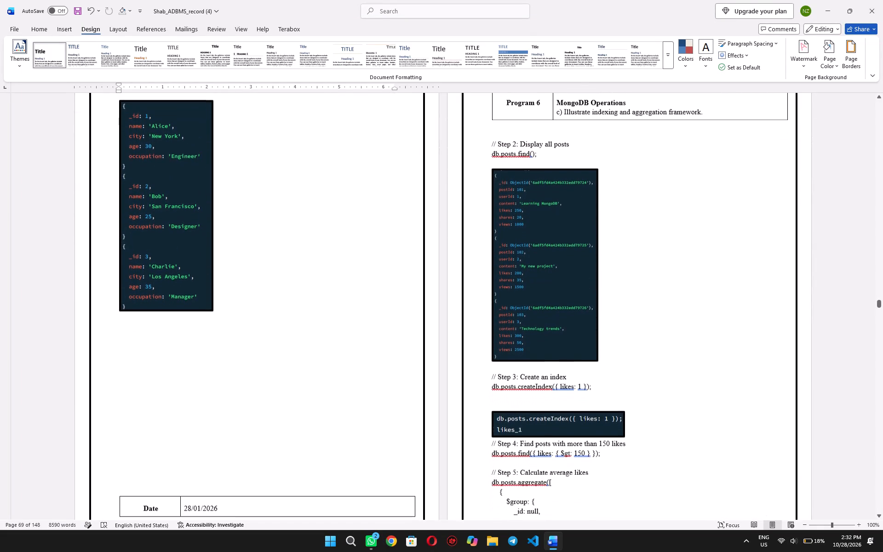
left_click(169, 457)
key("Return")
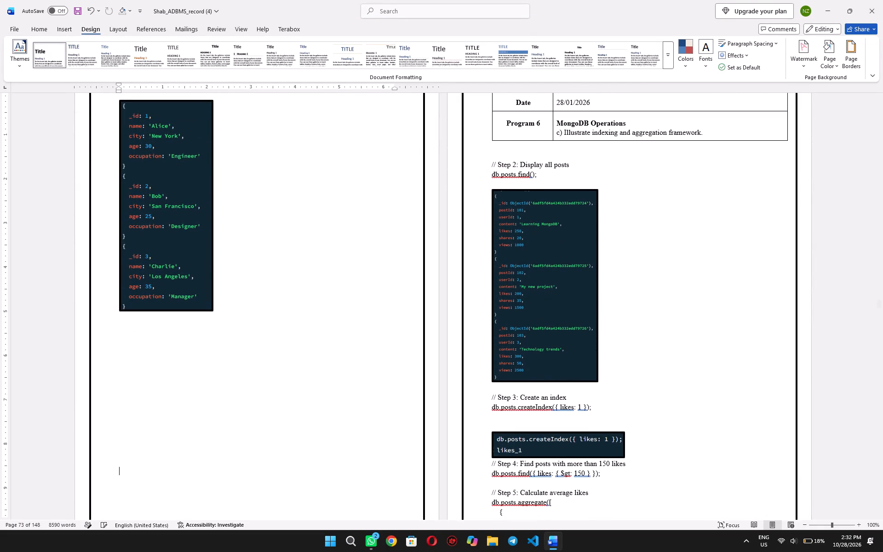
Insert a blank line above the split Program 6 d) heading table at the bottom of page 76 to move its Date row to page 77.
scroll(169, 457, "up", 1)
scroll(212, 453, "down", 2)
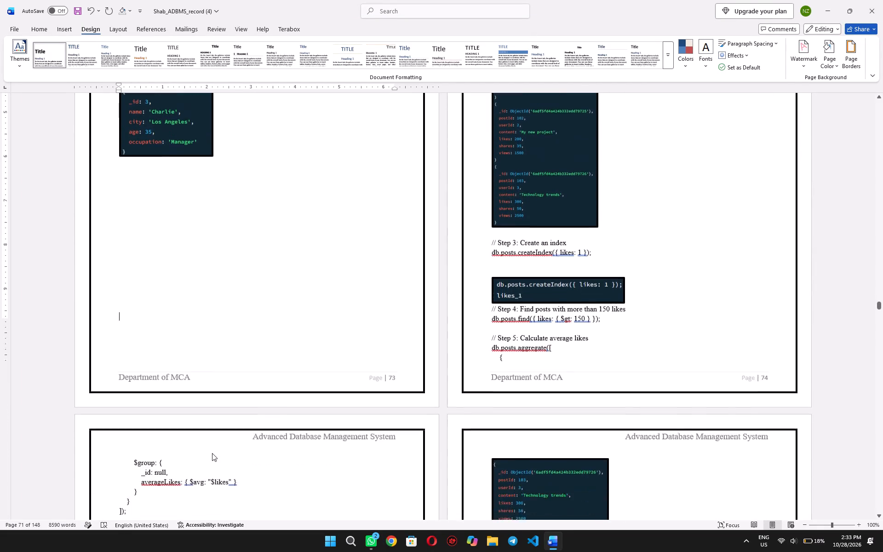
scroll(212, 453, "down", 5)
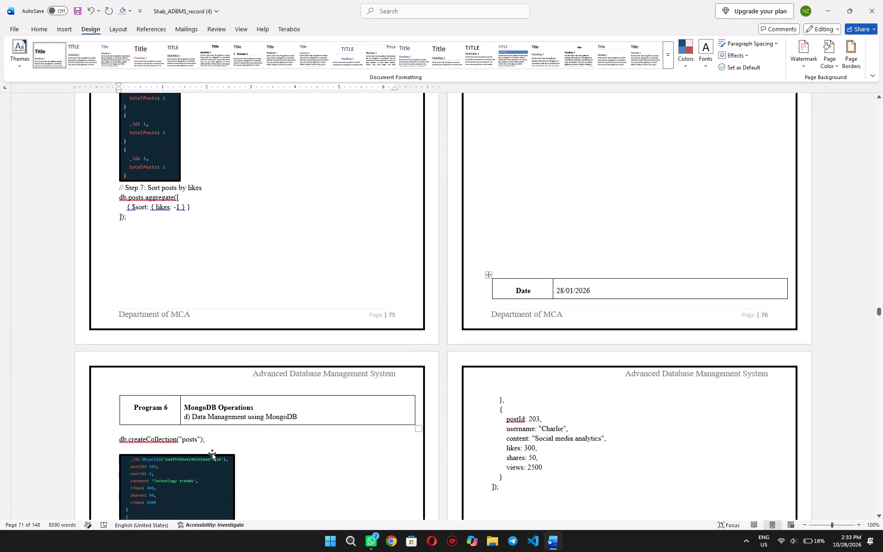
left_click(517, 257)
key("Return")
Review the page layout from the Program 6 d) heading table through the Part B title page for split tables and gaps.
scroll(517, 257, "down", 2)
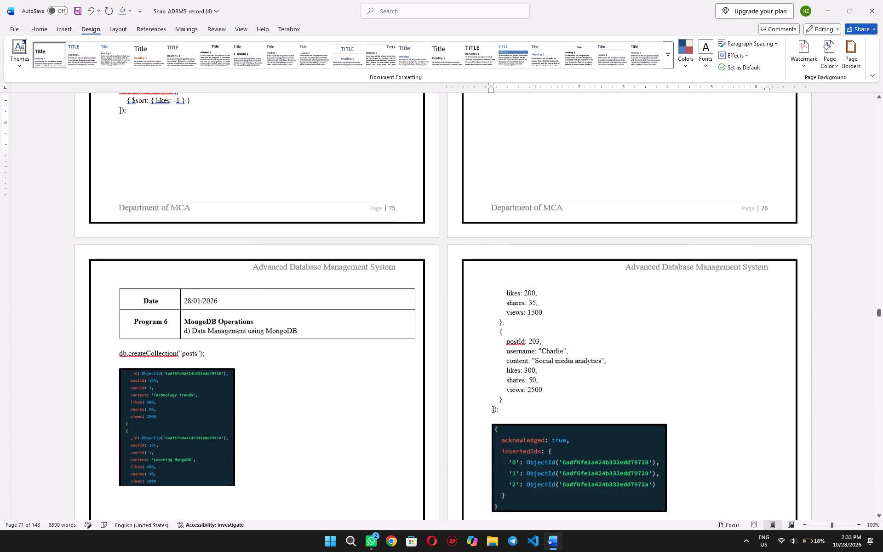
scroll(517, 257, "down", 4)
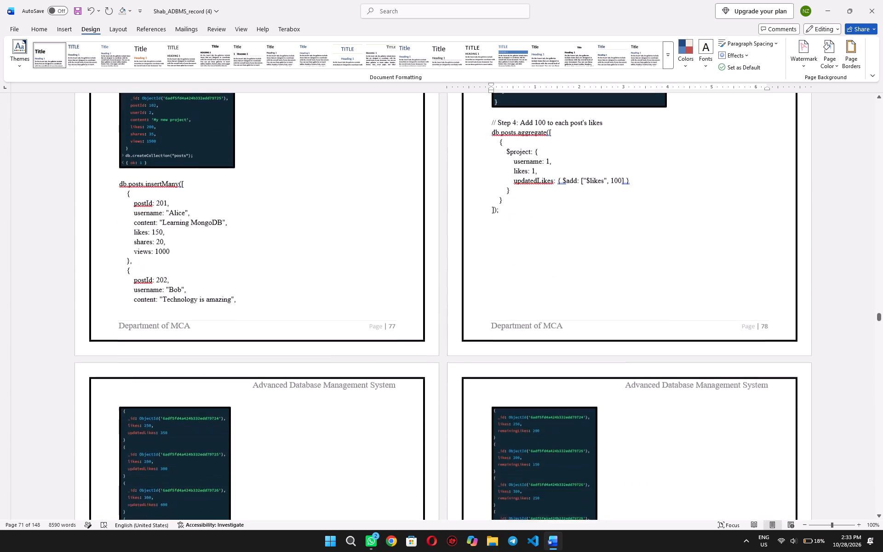
scroll(517, 257, "down", 4)
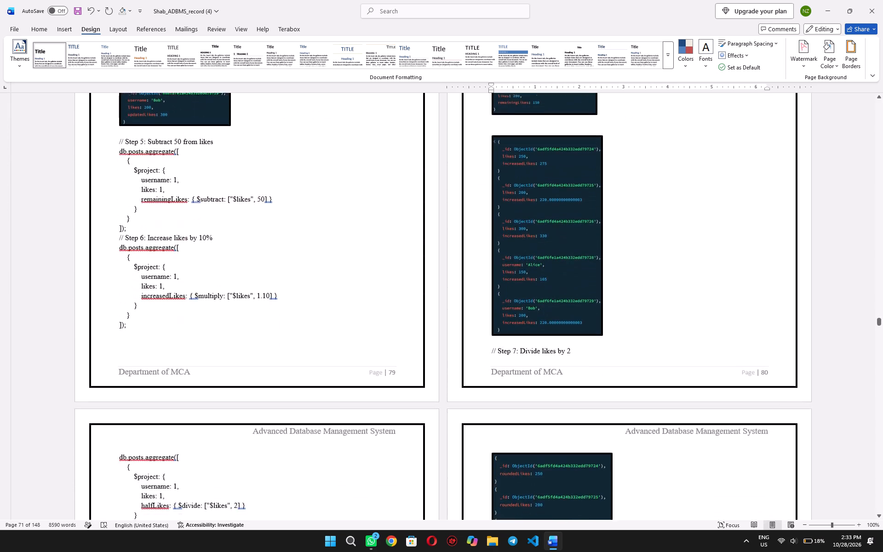
scroll(517, 257, "down", 4)
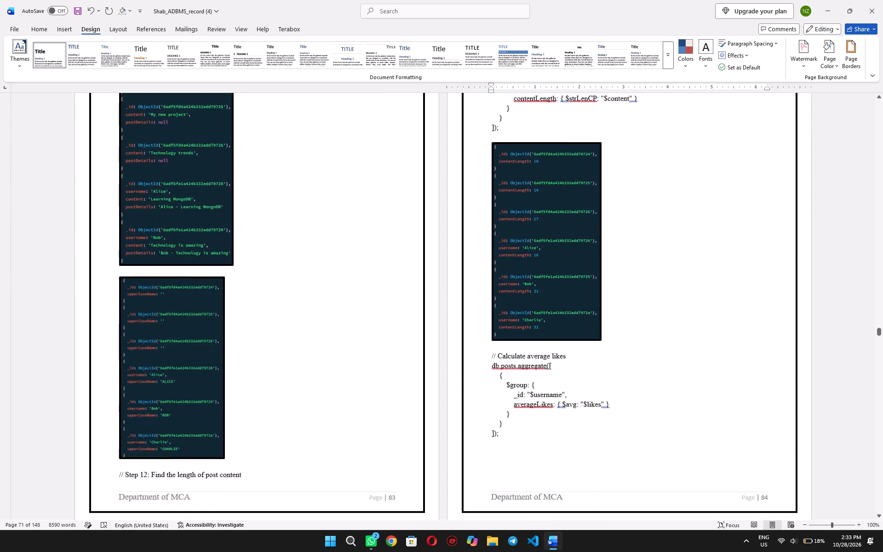
scroll(517, 257, "down", 4)
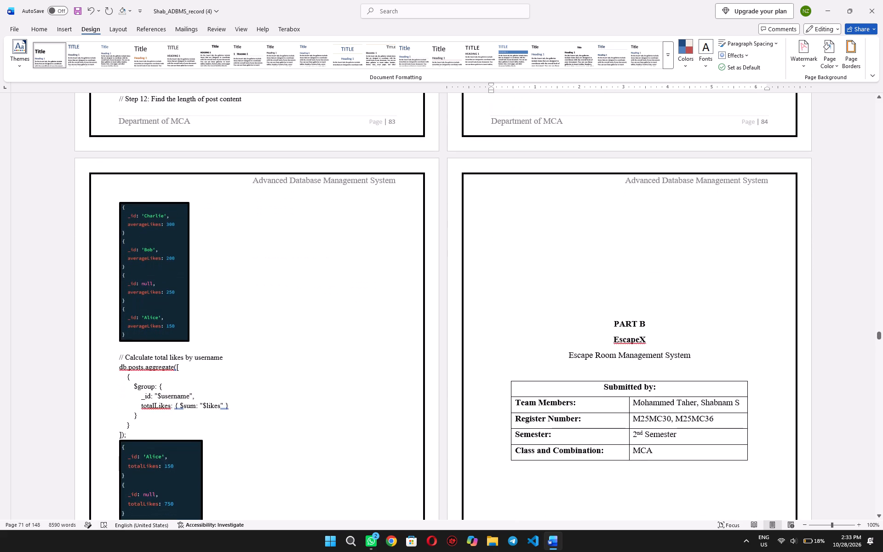
scroll(501, 224, "down", 3)
scroll(501, 224, "up", 3)
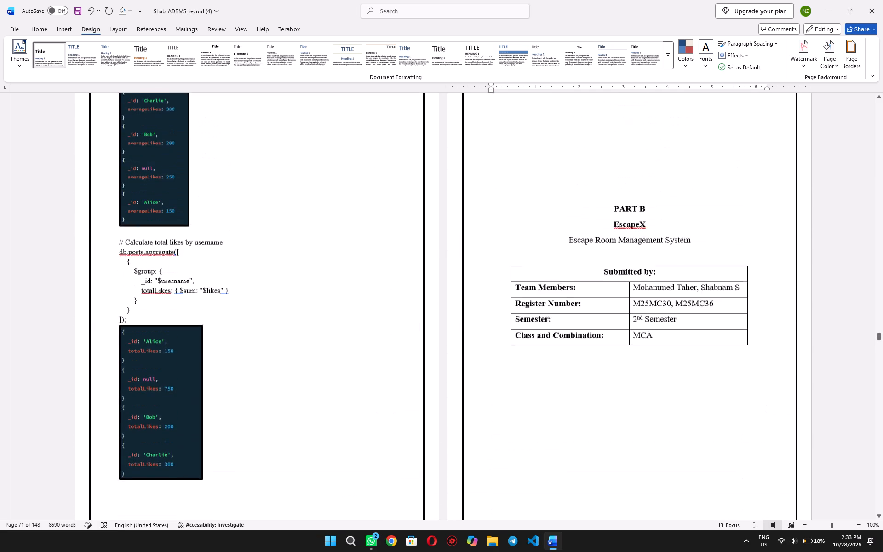
scroll(501, 224, "up", 1)
scroll(592, 207, "up", 1)
scroll(592, 207, "down", 1)
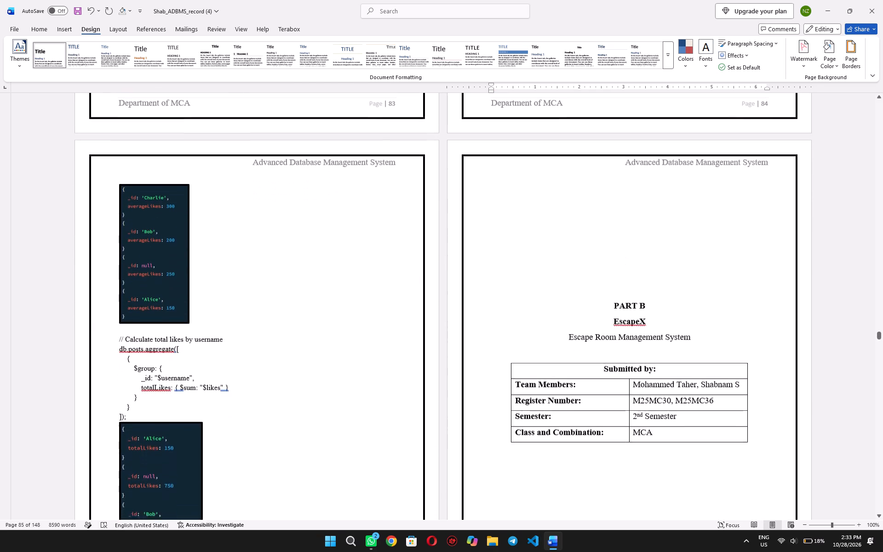
scroll(592, 207, "down", 1)
scroll(561, 330, "down", 1)
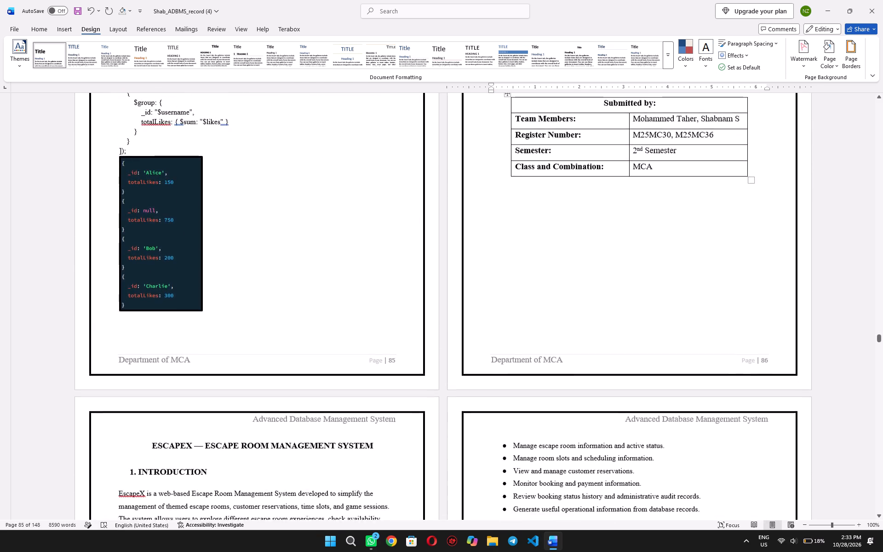
Set the font size of the Part B title text and the Submitted by table on page 86 to 16.
scroll(561, 330, "up", 1)
left_click_drag(611, 167, 643, 203)
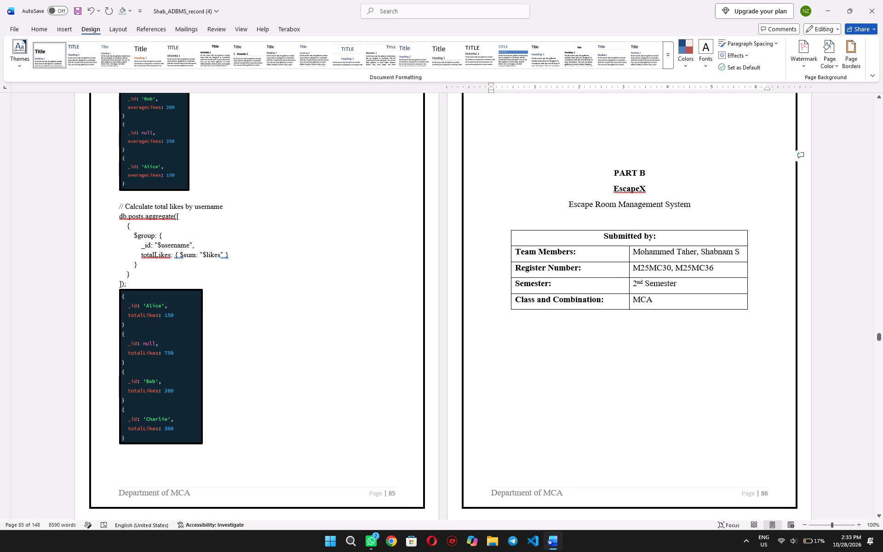
left_click_drag(643, 203, 710, 307)
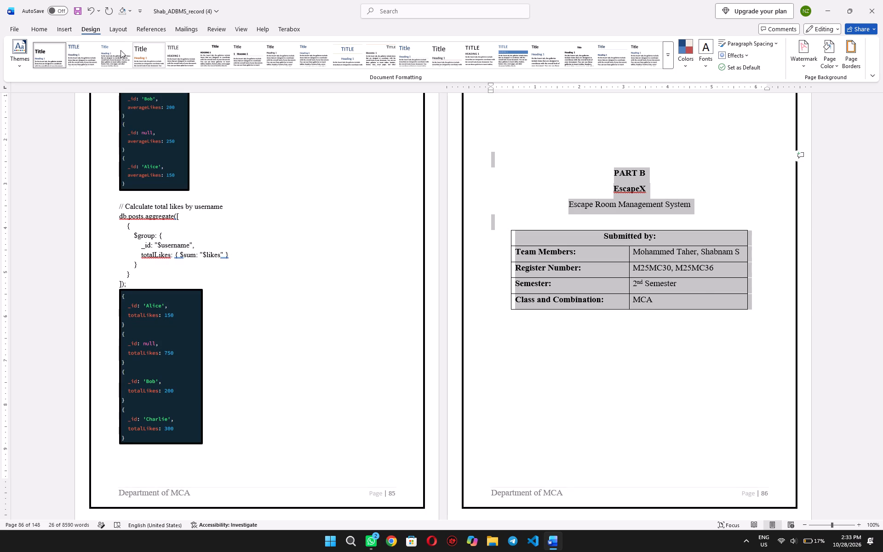
double_click(51, 28)
scroll(52, 29, "right", 1)
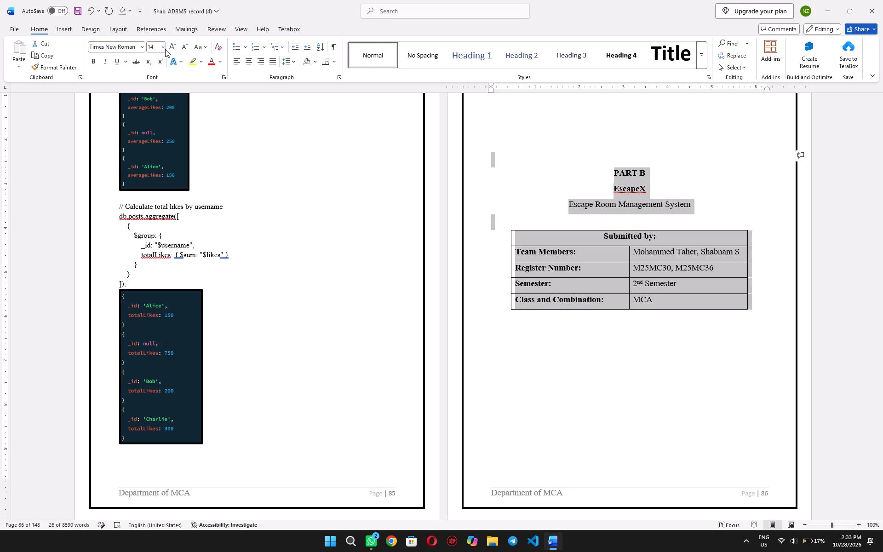
scroll(165, 49, "right", 1)
left_click(162, 48)
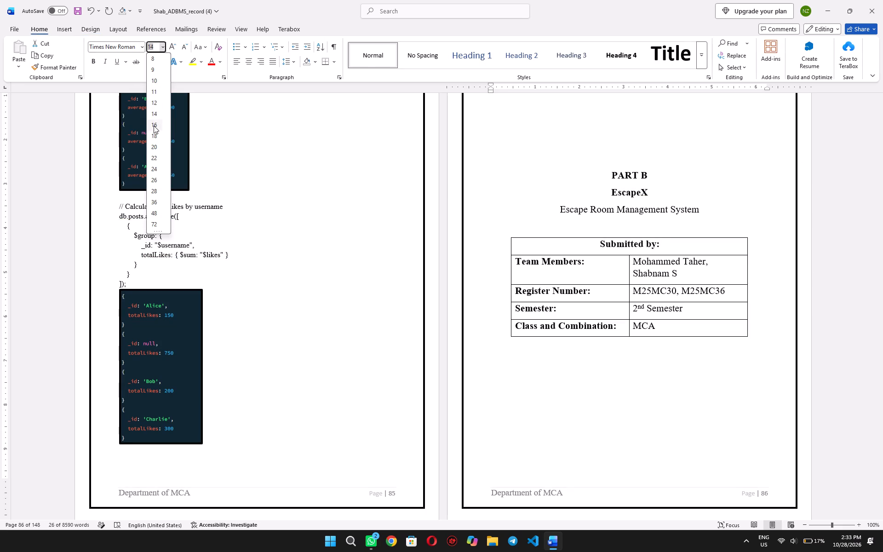
left_click(154, 126)
double_click(292, 279)
Delete the blank lines above the "ESCAPEX — ESCAPE ROOM MANAGEMENT SYSTEM" heading at the top of page 87.
scroll(292, 279, "down", 1)
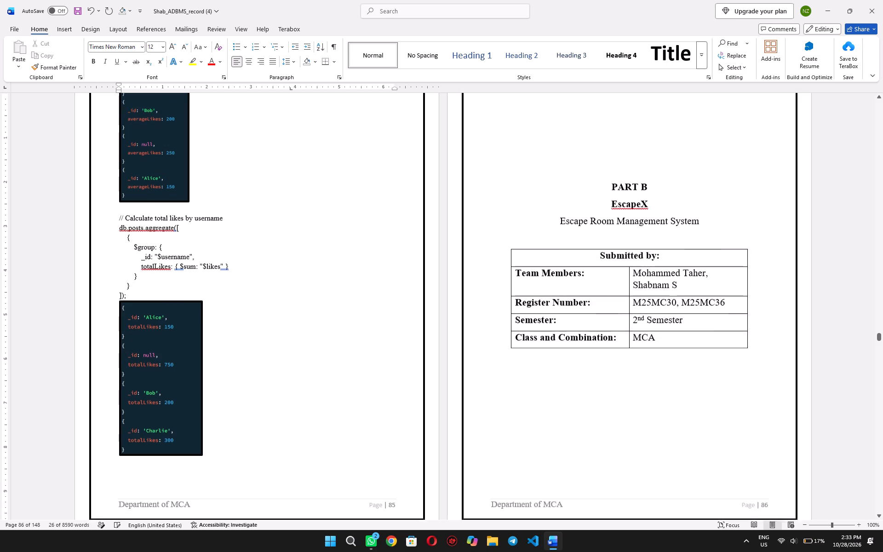
scroll(292, 279, "down", 1)
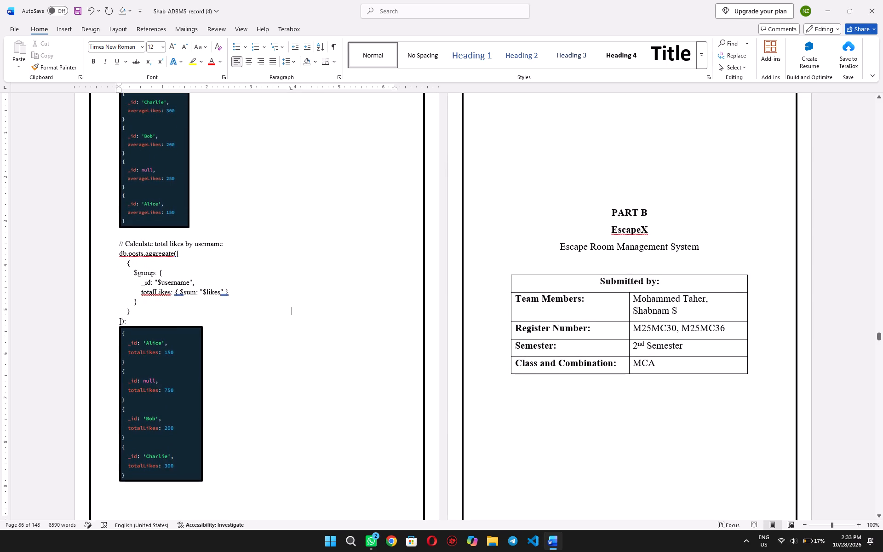
scroll(292, 279, "down", 1)
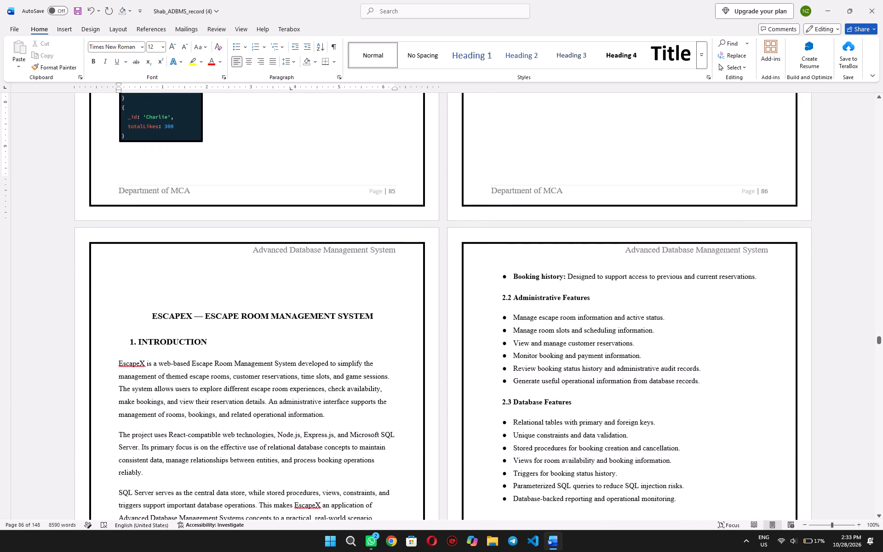
left_click(220, 296)
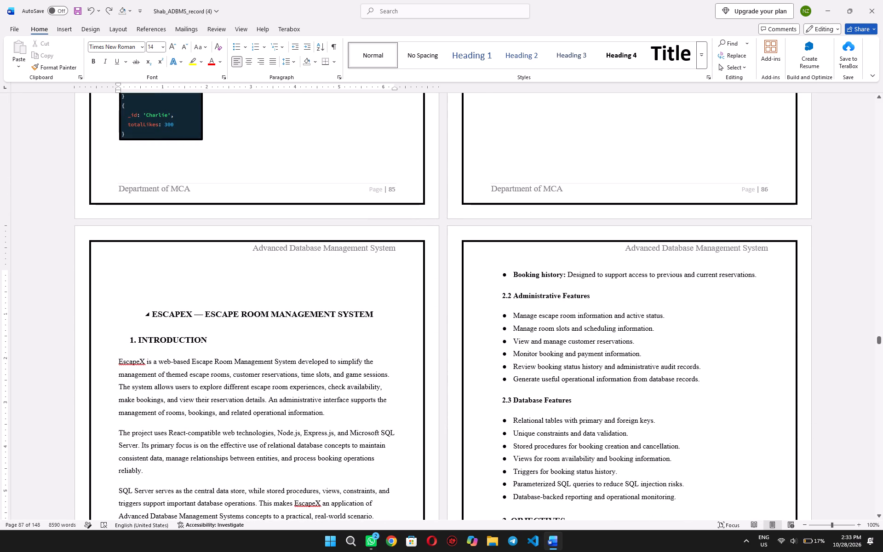
left_click(155, 307)
left_click(155, 304)
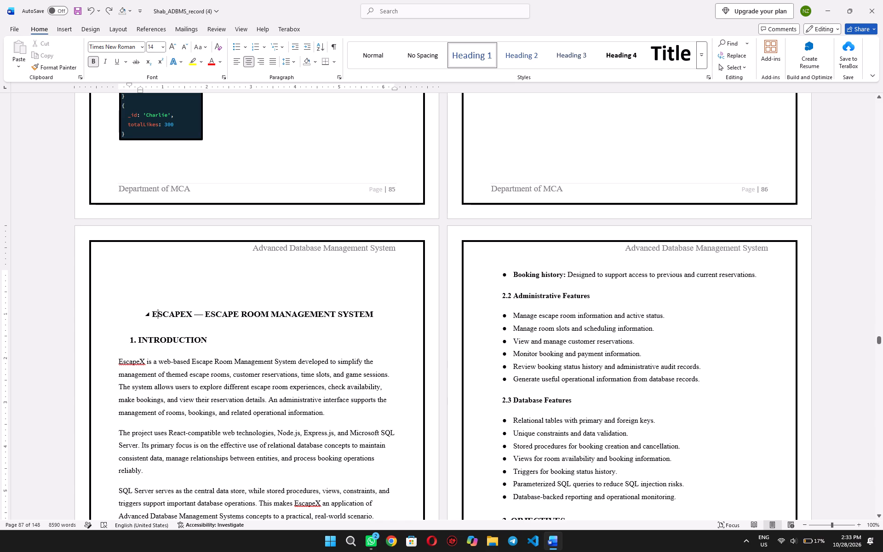
key("Up")
key("BackSpace")
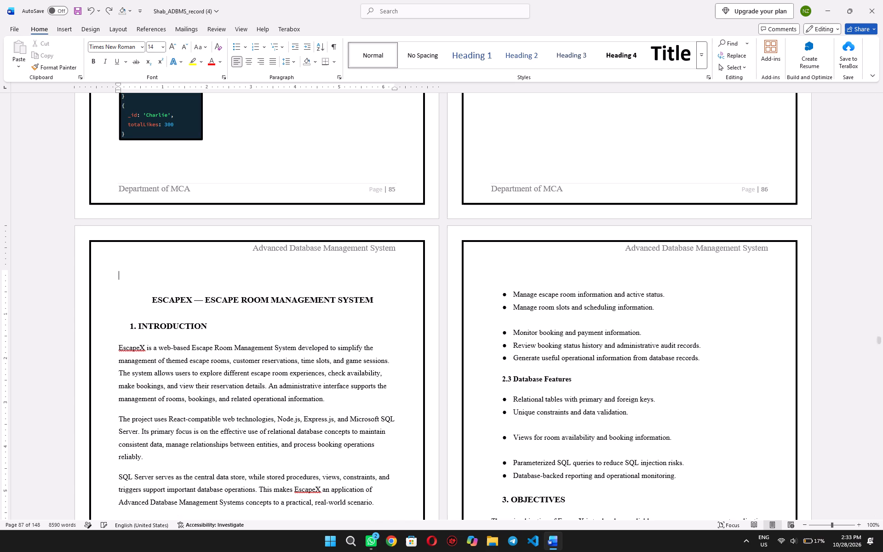
key("BackSpace")
scroll(155, 304, "up", 3)
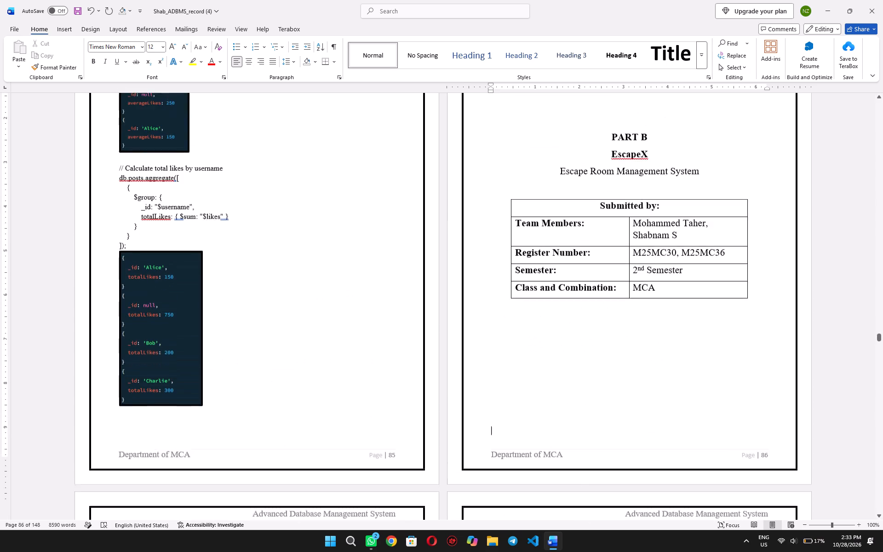
Review the EscapeX report and source code layout from page 87 to about page 104 for gaps and excess content.
scroll(155, 304, "down", 1)
scroll(62, 423, "down", 2)
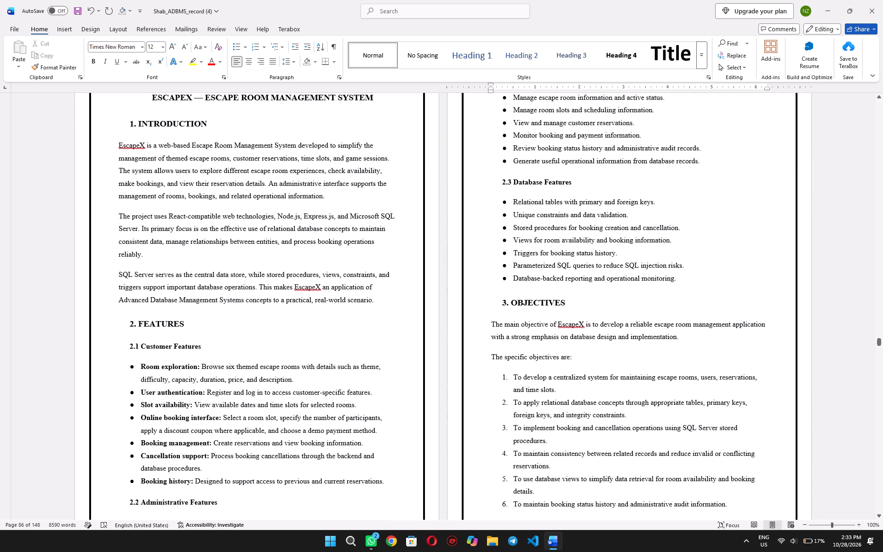
scroll(181, 364, "down", 1)
left_click(228, 255)
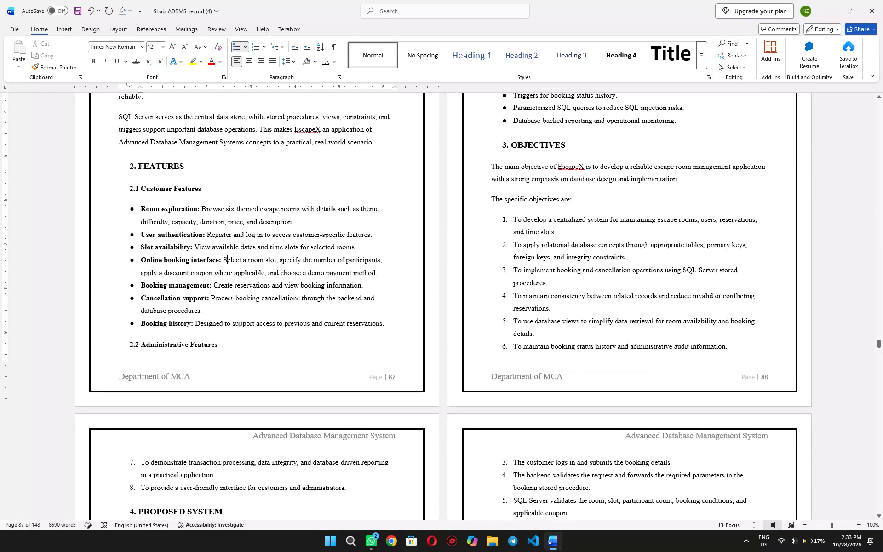
scroll(228, 255, "down", 4)
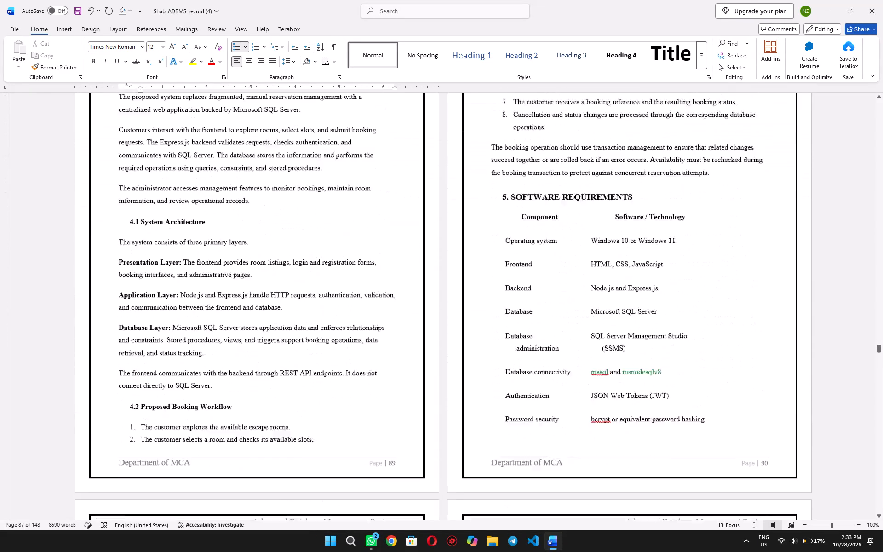
scroll(228, 255, "down", 5)
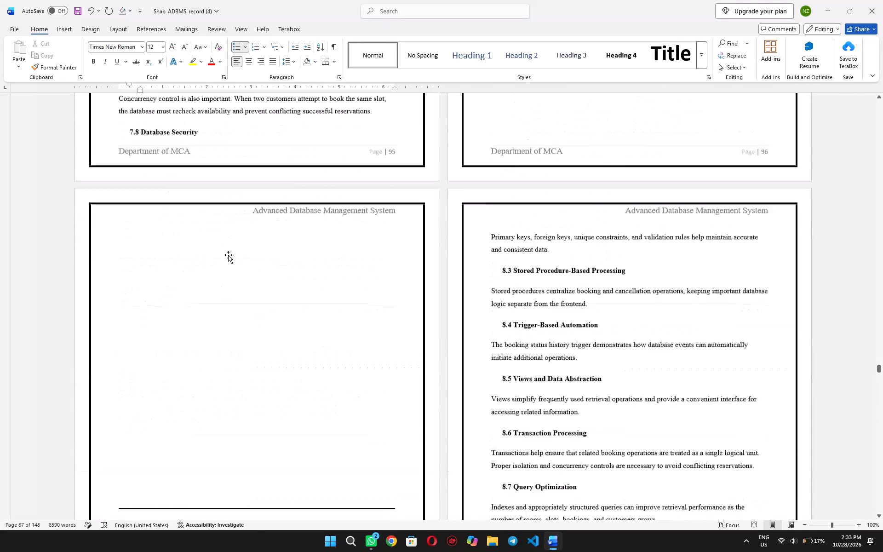
scroll(228, 255, "up", 1)
scroll(228, 255, "down", 3)
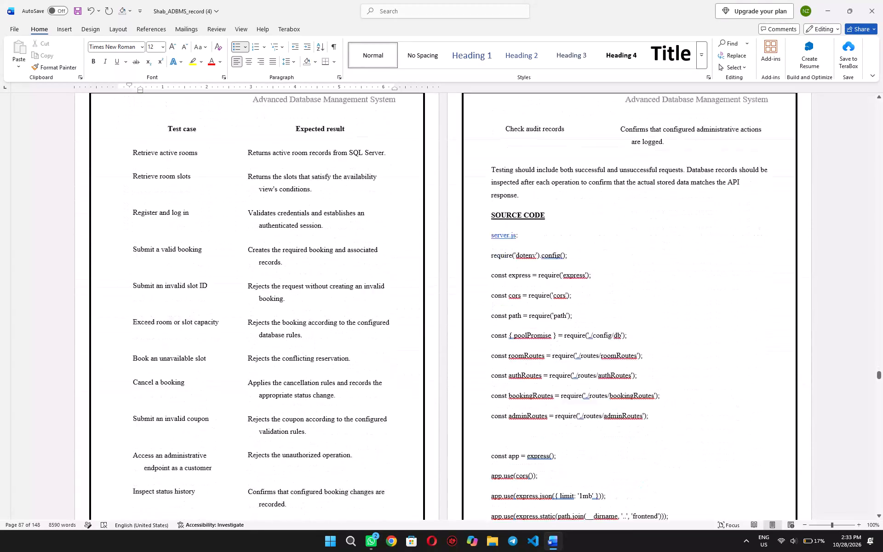
scroll(228, 255, "down", 5)
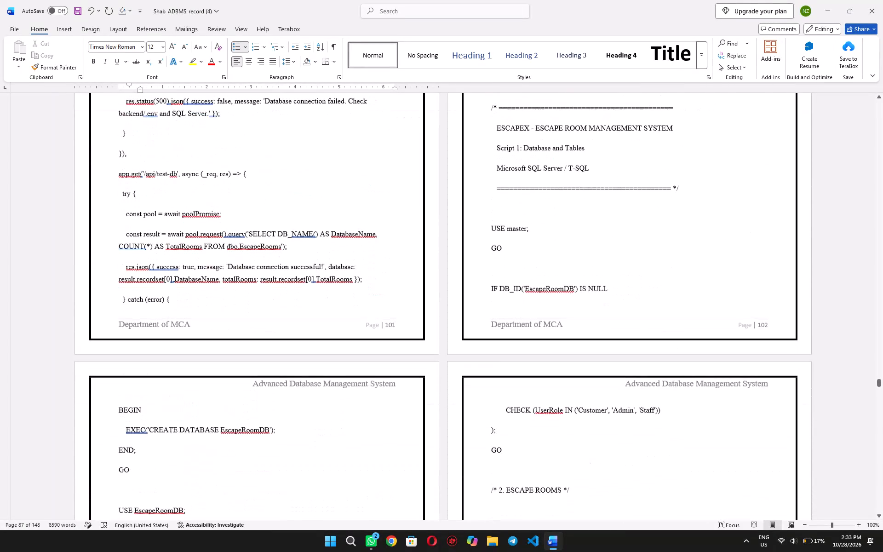
scroll(228, 255, "up", 4)
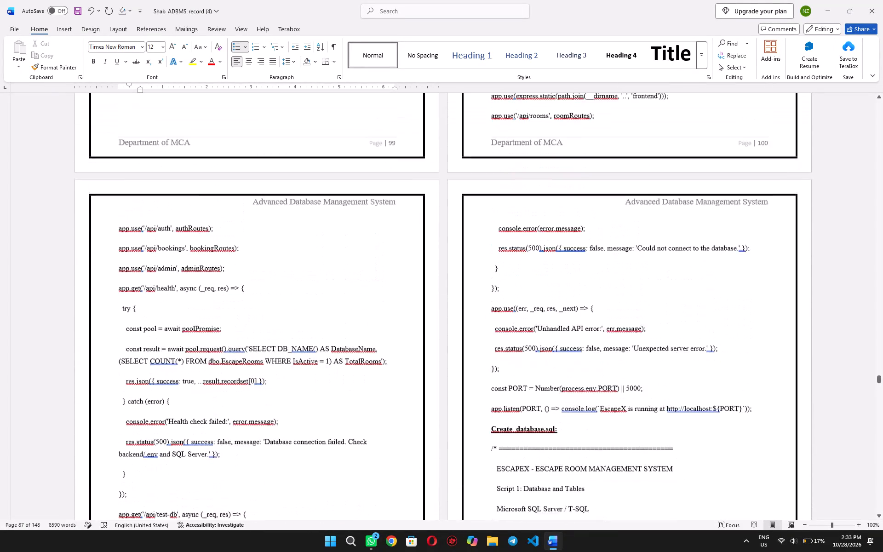
scroll(151, 247, "up", 5)
scroll(151, 247, "down", 2)
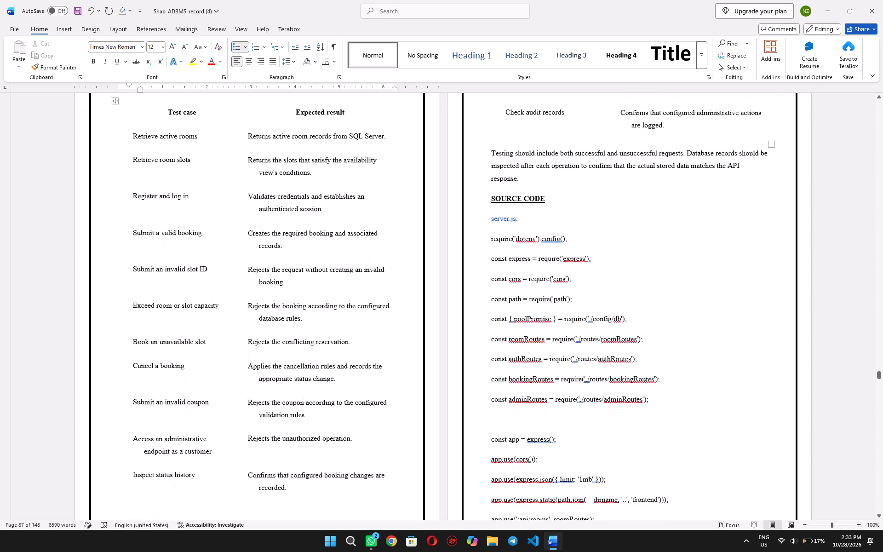
Delete the server.js code on page 101 from app.use('/api/auth', authRoutes) through the try { line of the /api/test-db route.
scroll(151, 247, "down", 2)
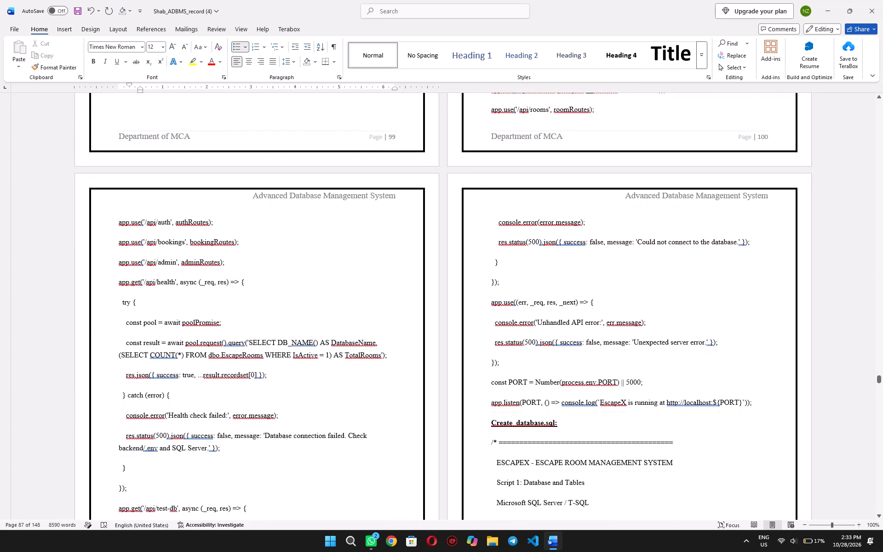
left_click_drag(117, 224, 236, 519)
scroll(236, 518, "down", 1)
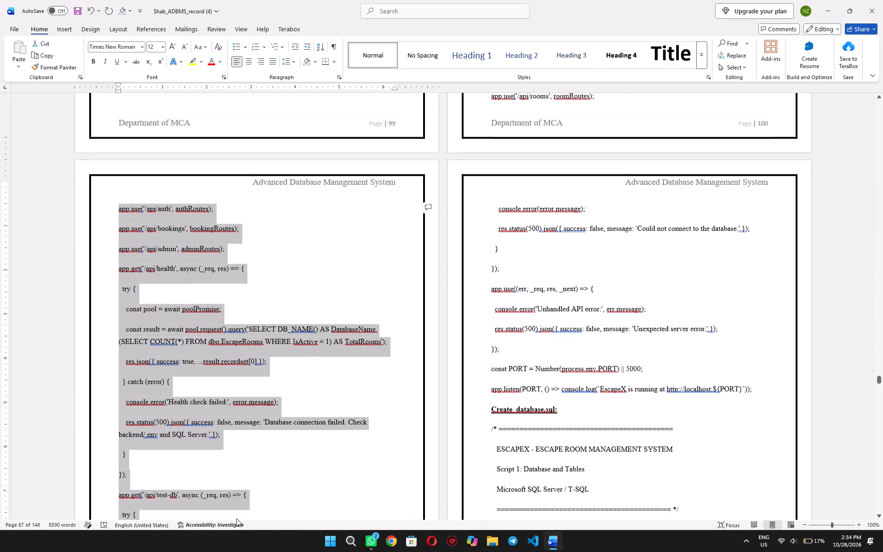
scroll(236, 518, "down", 1)
key("BackSpace")
scroll(236, 518, "up", 1)
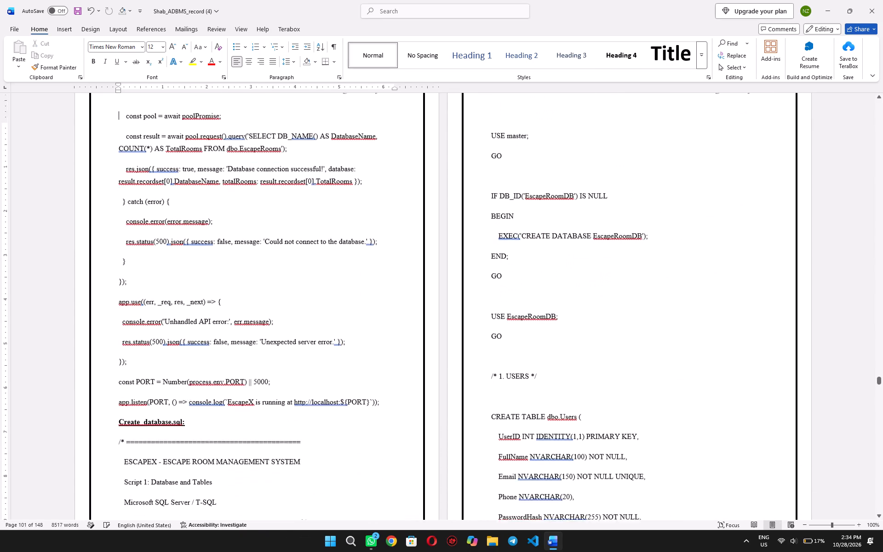
scroll(236, 518, "up", 1)
Examine the Create_database.sql and Procedure_triggers.sql listings from page 101 to about page 128 for code that can be cut.
scroll(236, 518, "down", 4)
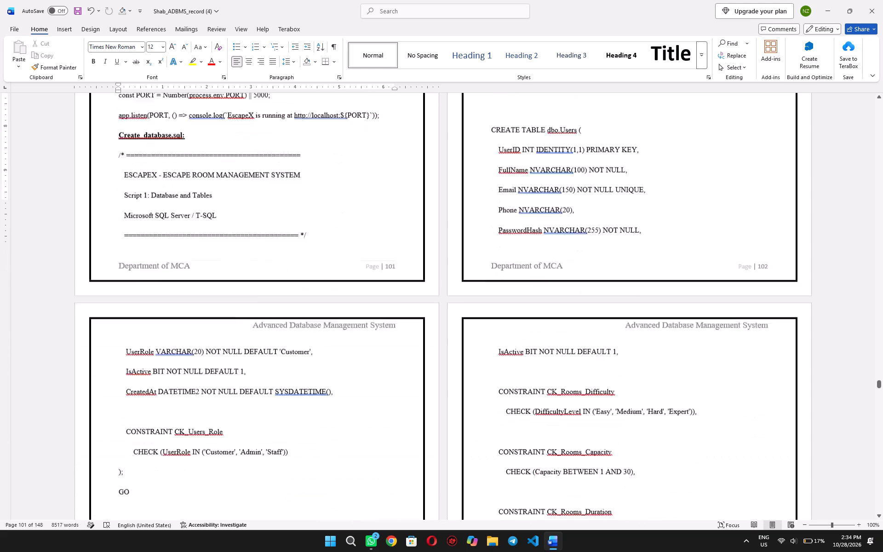
scroll(236, 518, "down", 6)
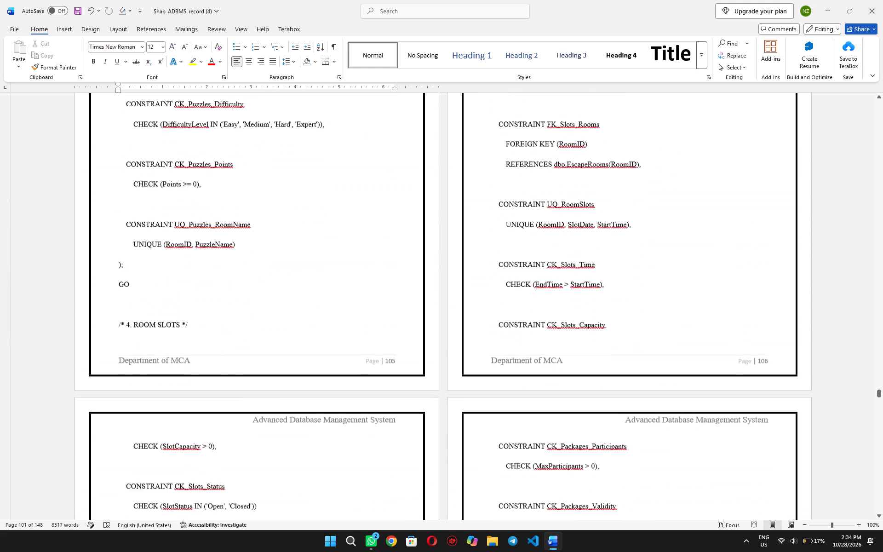
scroll(236, 518, "down", 6)
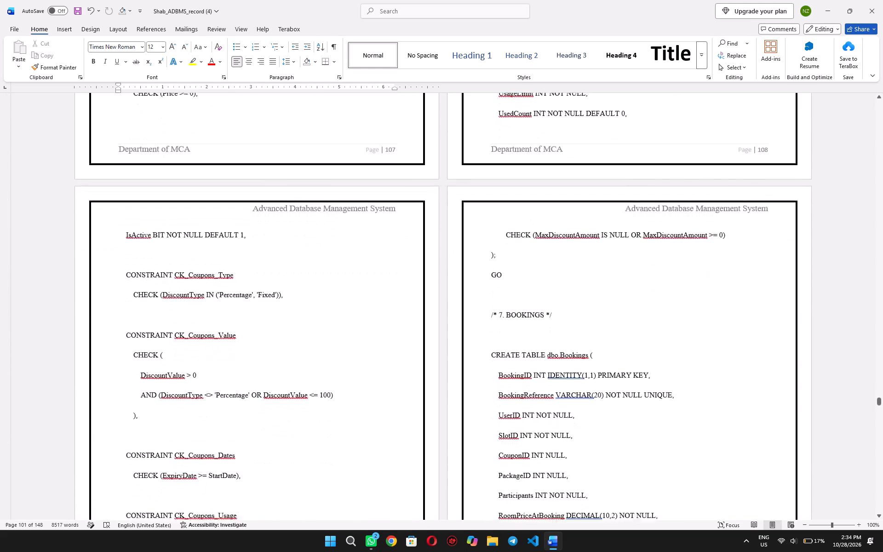
scroll(236, 518, "down", 6)
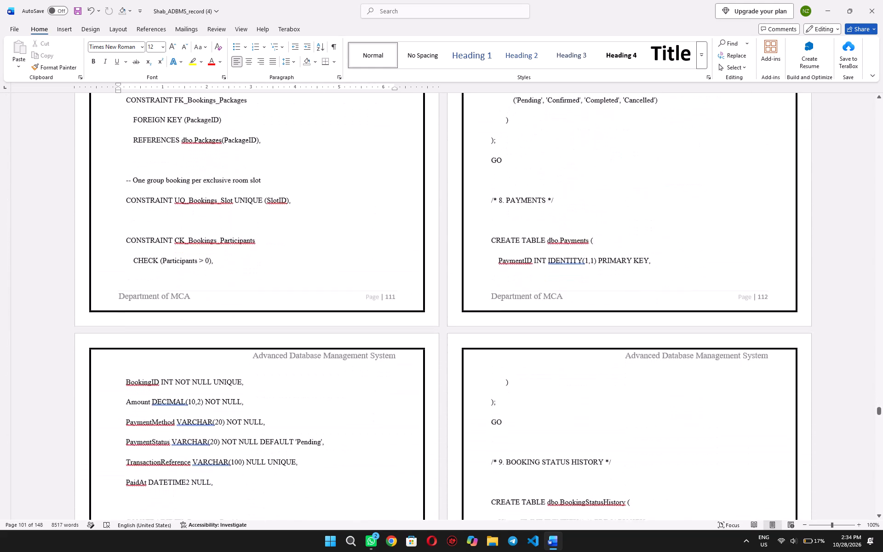
scroll(236, 518, "down", 7)
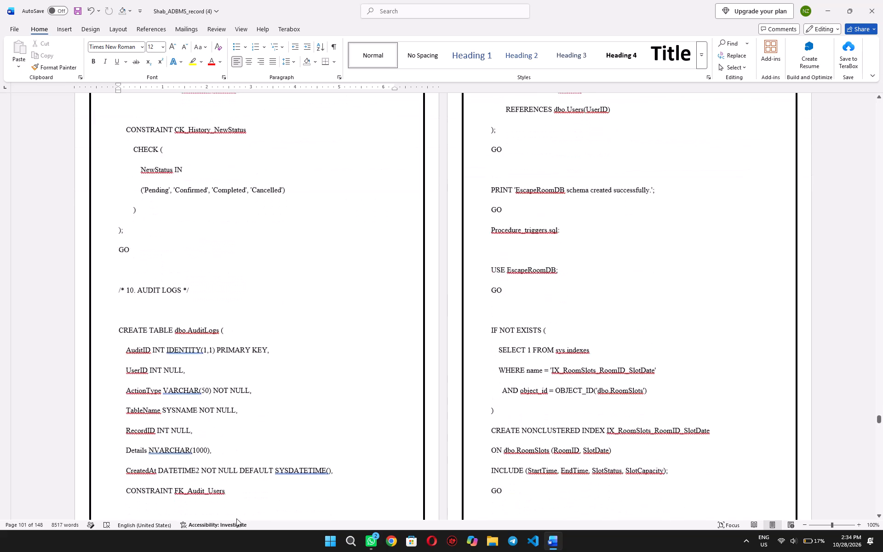
scroll(236, 518, "down", 6)
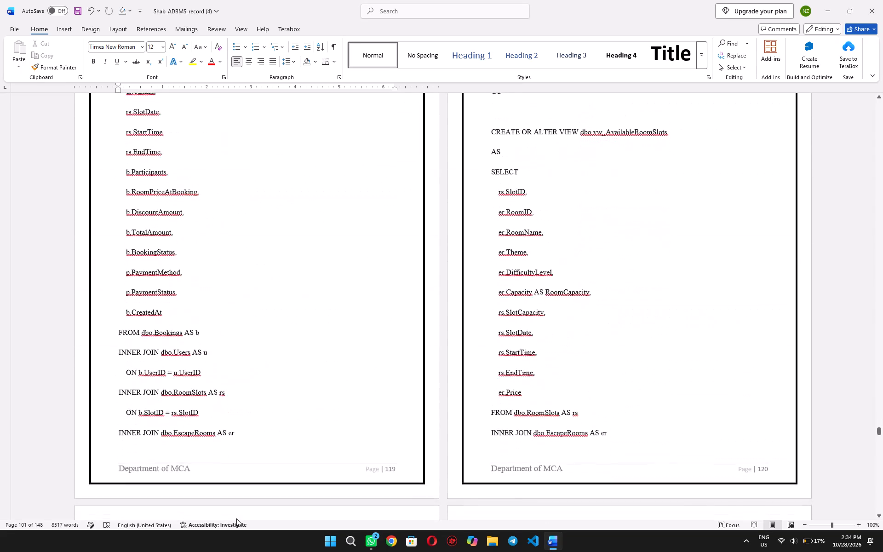
scroll(236, 518, "down", 6)
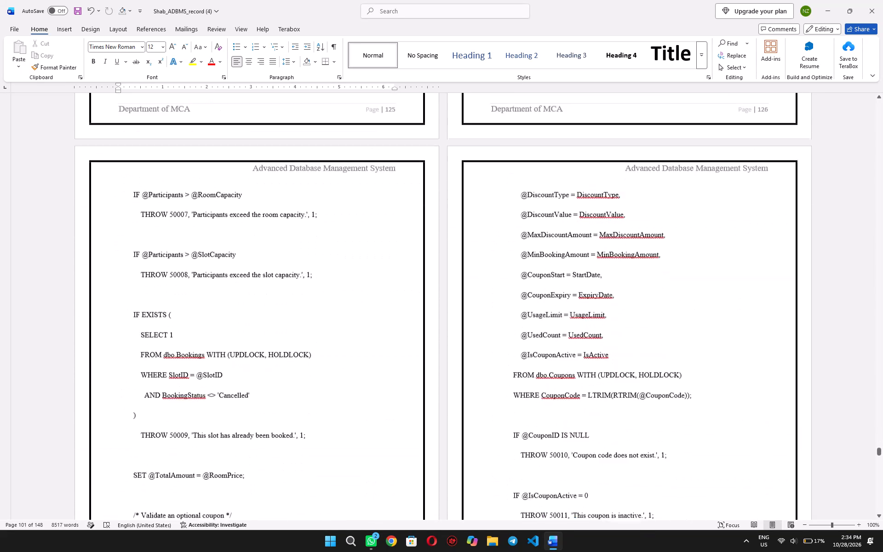
scroll(236, 518, "down", 3)
scroll(236, 518, "up", 1)
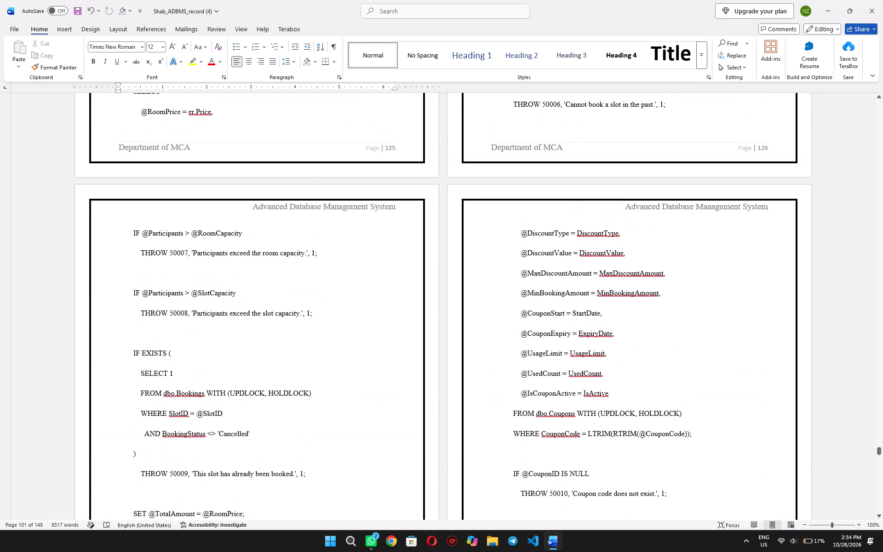
scroll(181, 489, "up", 4)
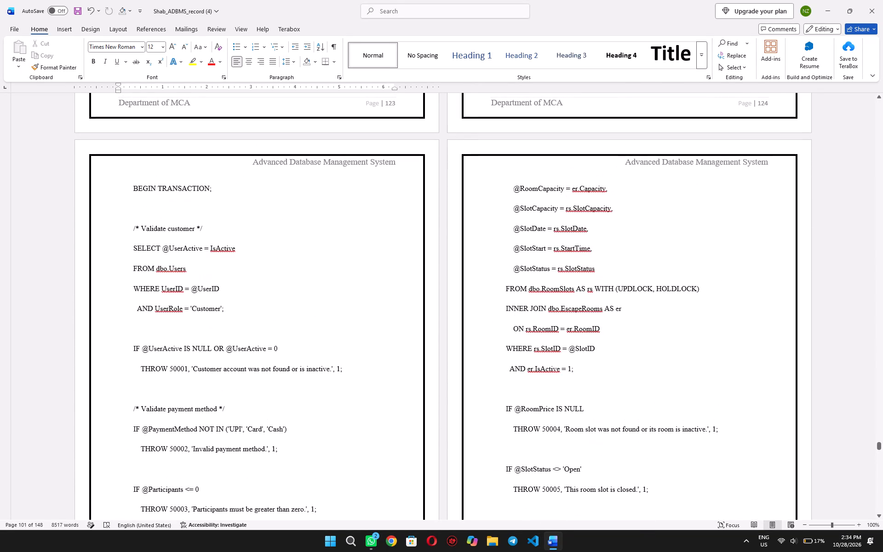
left_click_drag(133, 191, 212, 431)
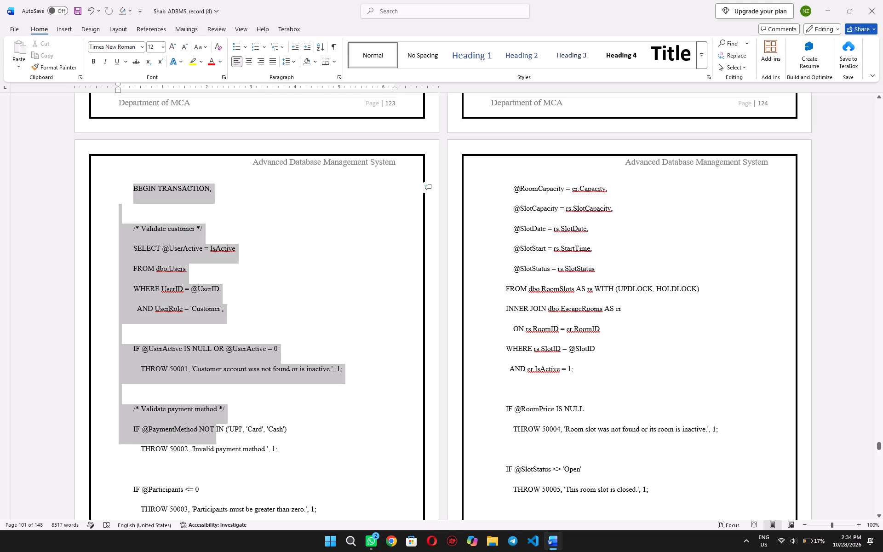
left_click_drag(212, 431, 225, 409)
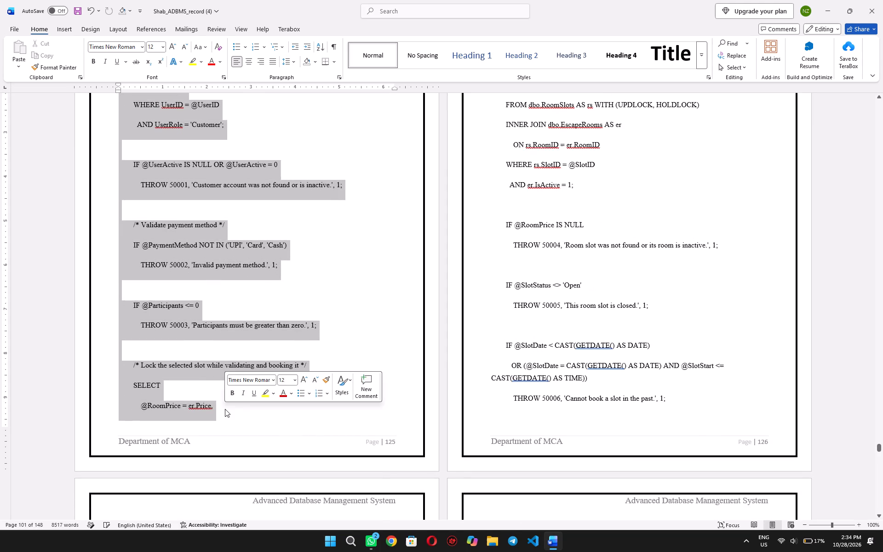
key("BackSpace")
key("BackSpace")
scroll(225, 409, "up", 1)
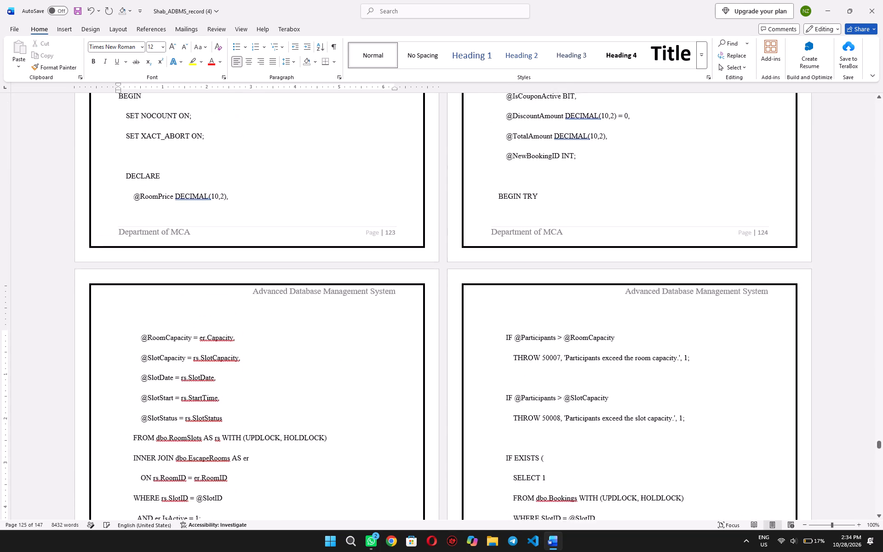
scroll(225, 409, "up", 1)
Delete the coupon code on page 127 from FROM dbo.Coupons WITH (UPDLOCK, HOLDLOCK) through the THROW 50011 message text.
scroll(336, 373, "down", 5)
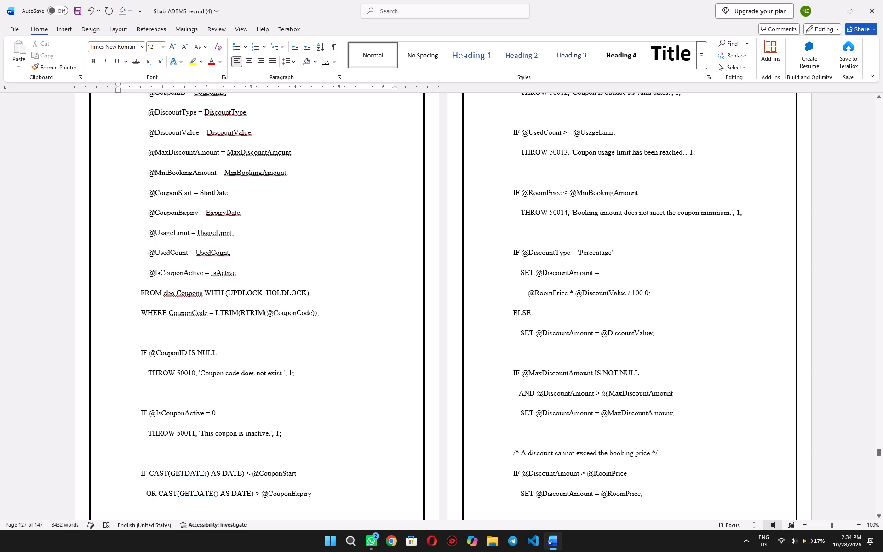
left_click_drag(138, 288, 256, 446)
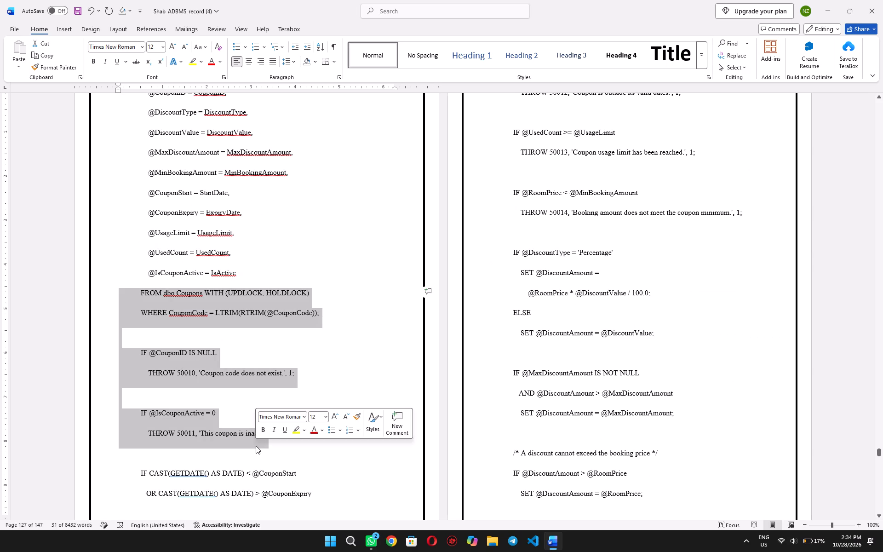
key("BackSpace")
key("BackSpace")
key("BackSpace")
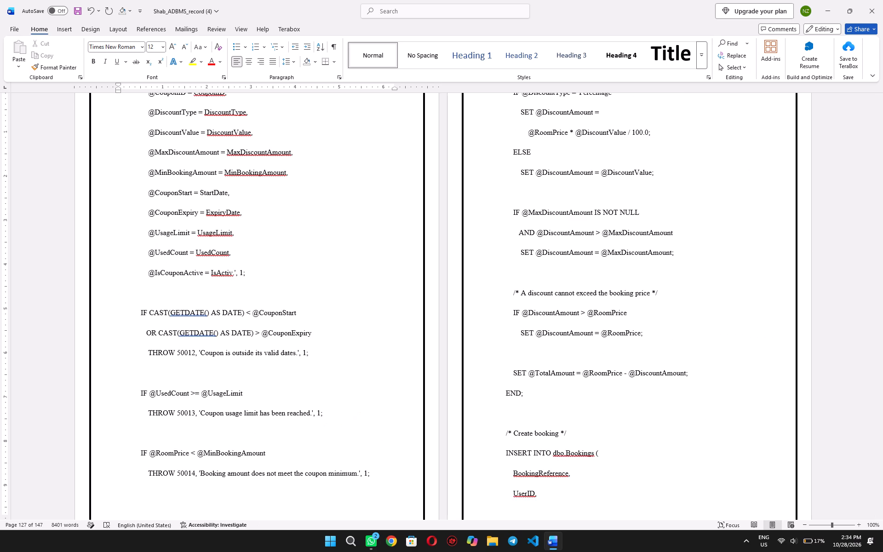
key("Down")
key("BackSpace")
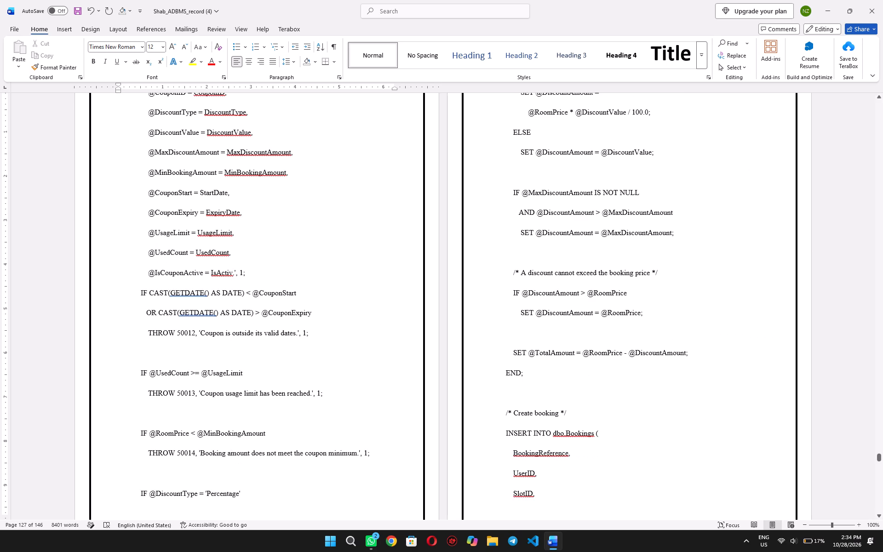
left_click(191, 356)
key("BackSpace")
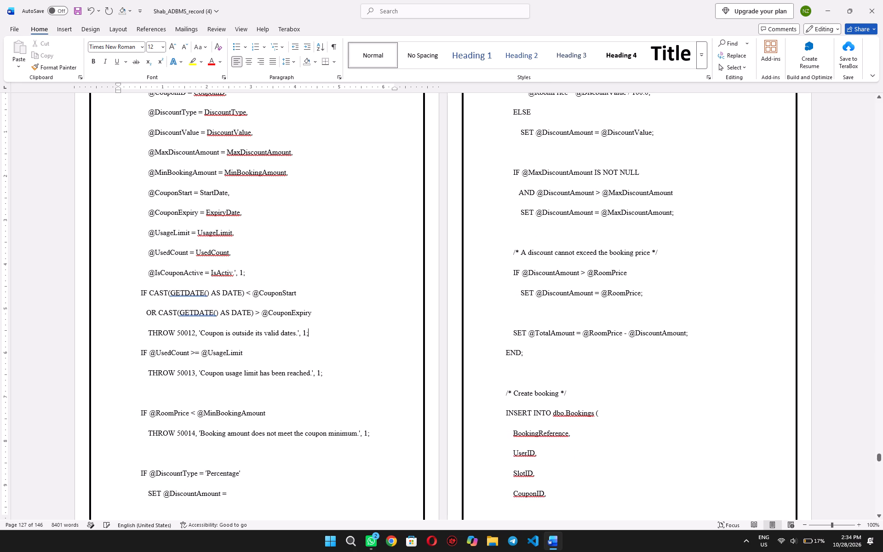
left_click_drag(514, 168, 657, 294)
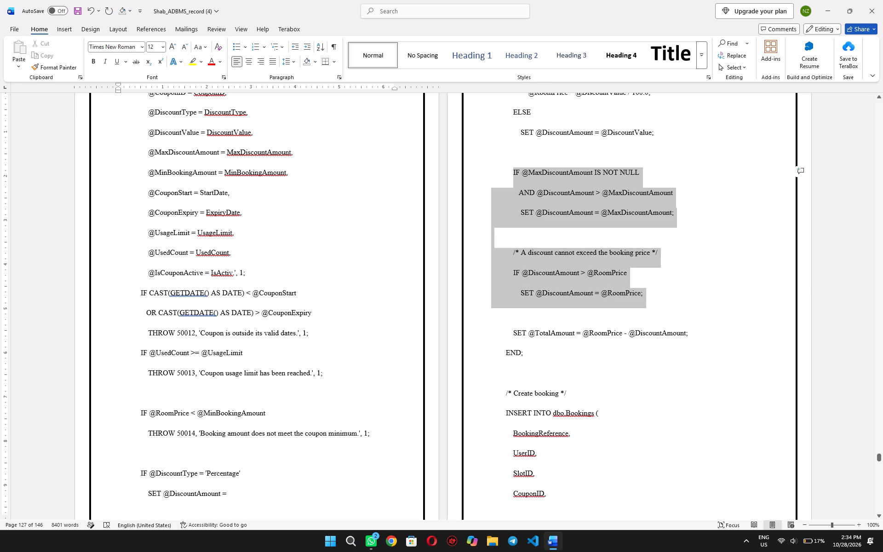
left_click_drag(657, 294, 658, 294)
key("BackSpace")
key("BackSpace")
key("BackSpace")
key("BackSpace")
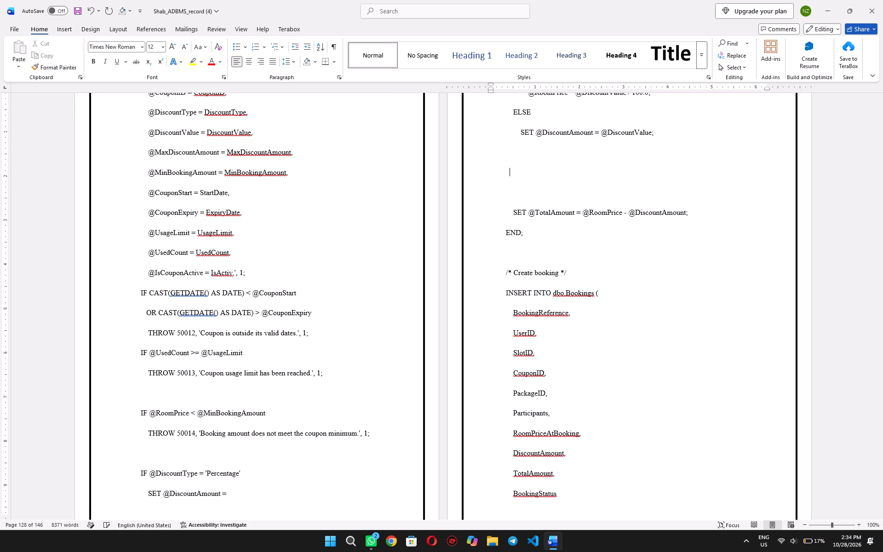
key("BackSpace")
key("BackSpace")
key("BackSpace")
key("BackSpace")
key("BackSpace")
key("BackSpace")
key("BackSpace")
key("BackSpace")
key("BackSpace")
key("BackSpace")
key("BackSpace")
key("BackSpace")
key("BackSpace")
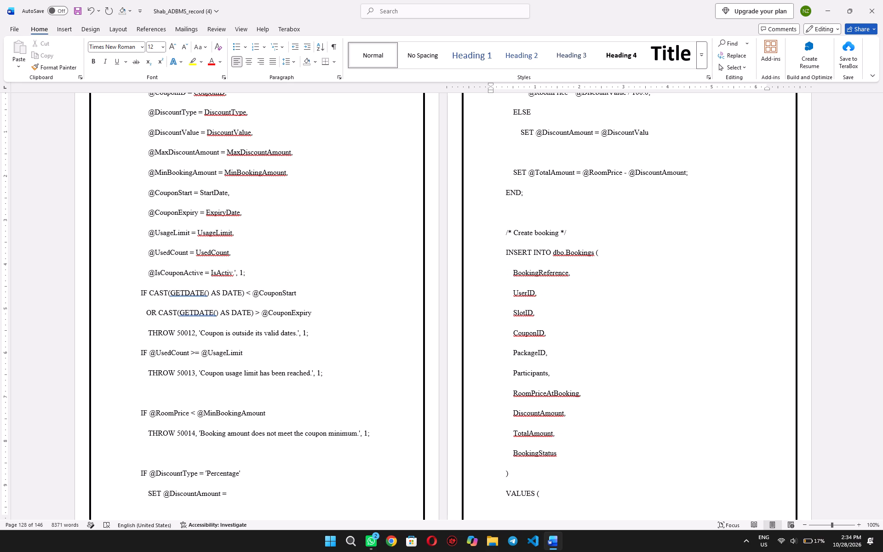
key("e")
scroll(636, 343, "down", 3)
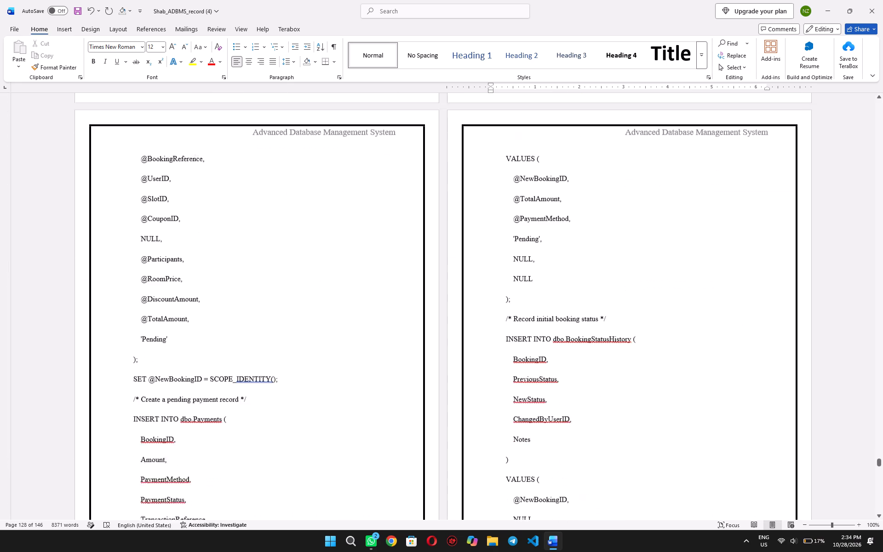
left_click_drag(138, 142, 189, 238)
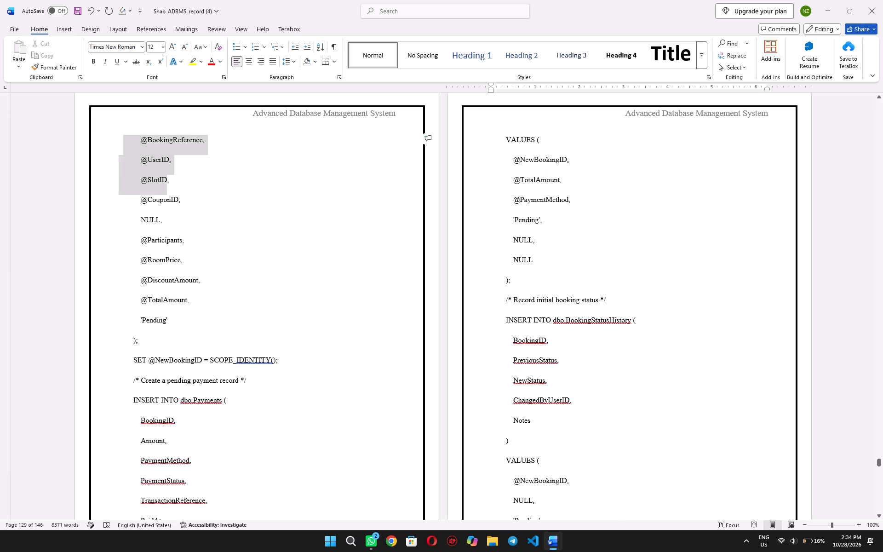
left_click_drag(189, 238, 274, 511)
scroll(274, 511, "down", 2)
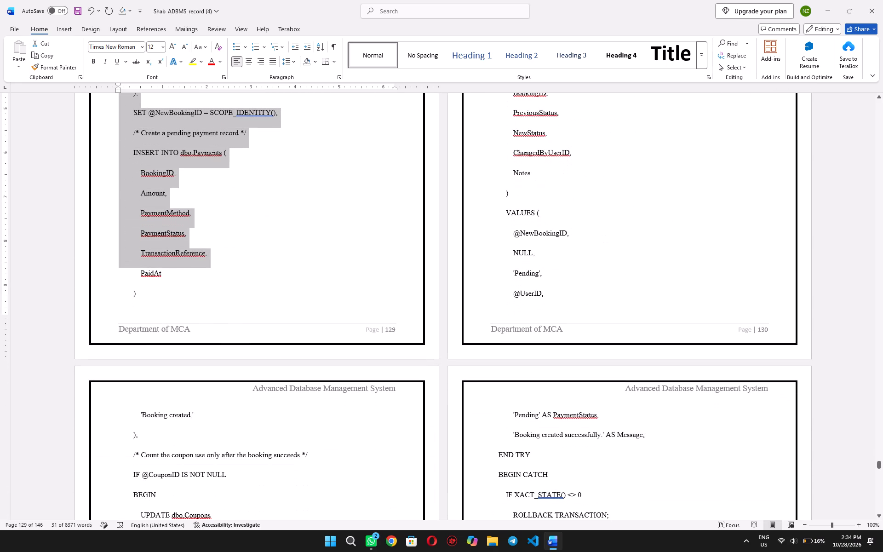
key("BackSpace")
scroll(274, 511, "up", 2)
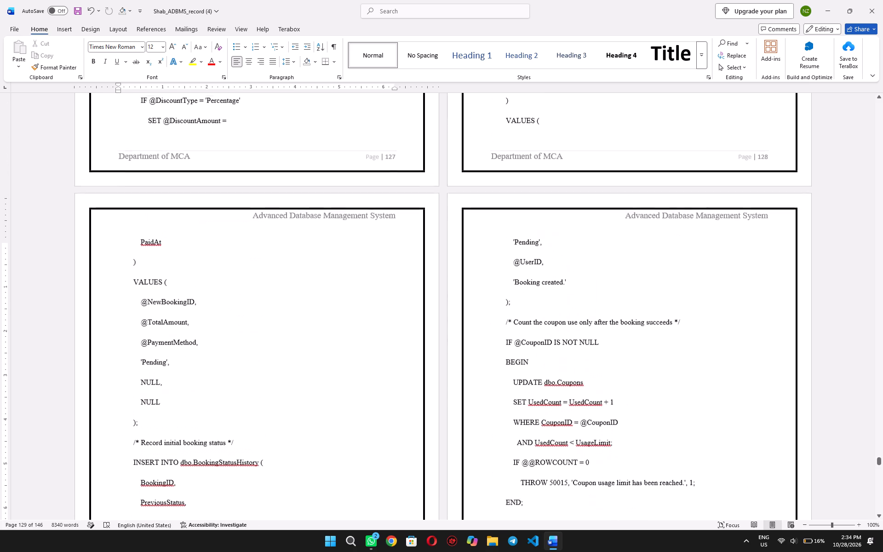
scroll(234, 429, "up", 1)
scroll(234, 429, "down", 2)
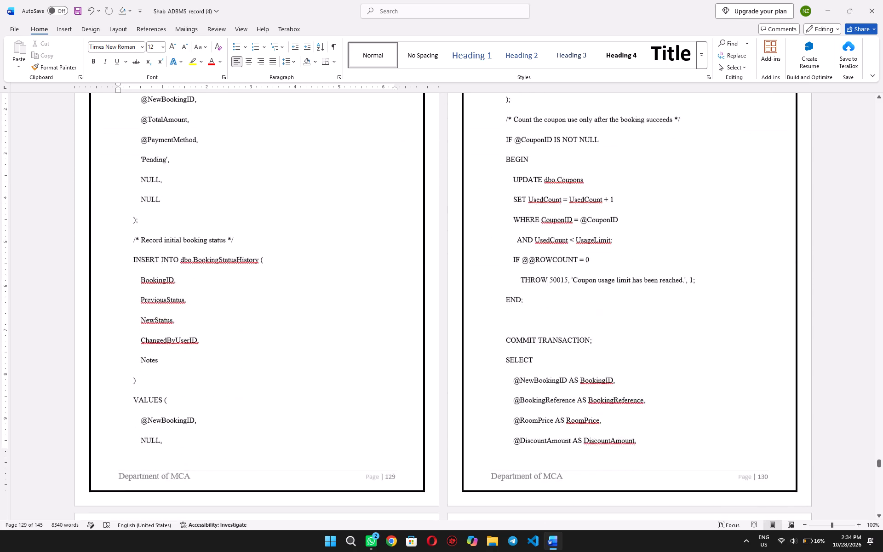
scroll(234, 429, "down", 1)
left_click_drag(141, 335, 140, 335)
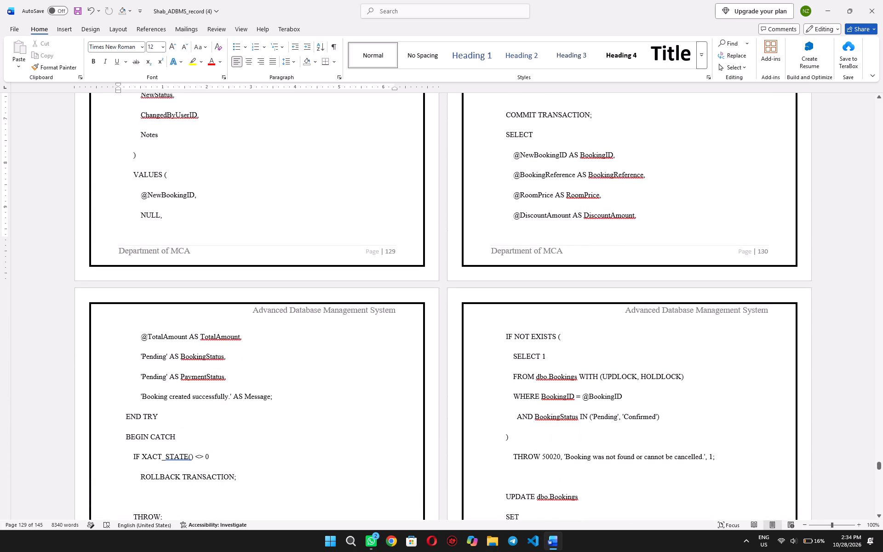
left_click_drag(140, 335, 256, 399)
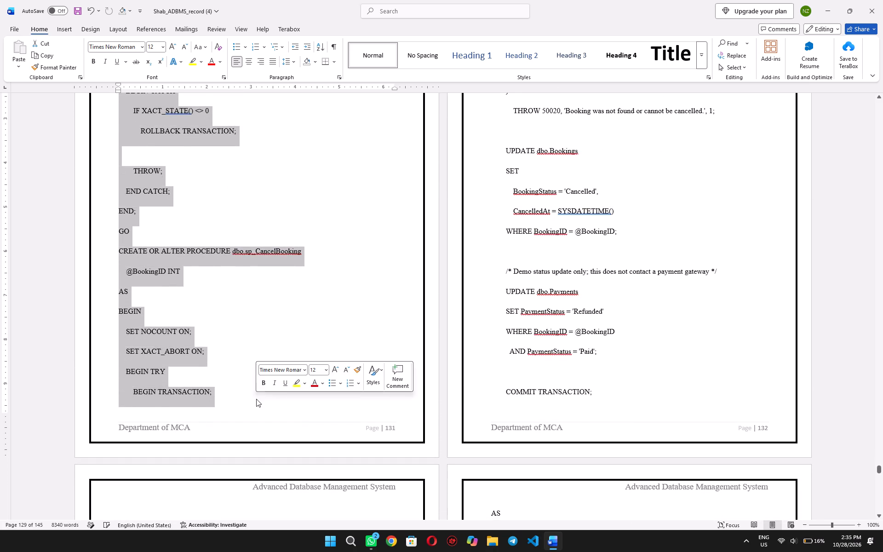
key("BackSpace")
Clear the leftover indentation and the empty line above IF NOT EXISTS ( at the start of page 131.
scroll(256, 399, "up", 1)
key("BackSpace")
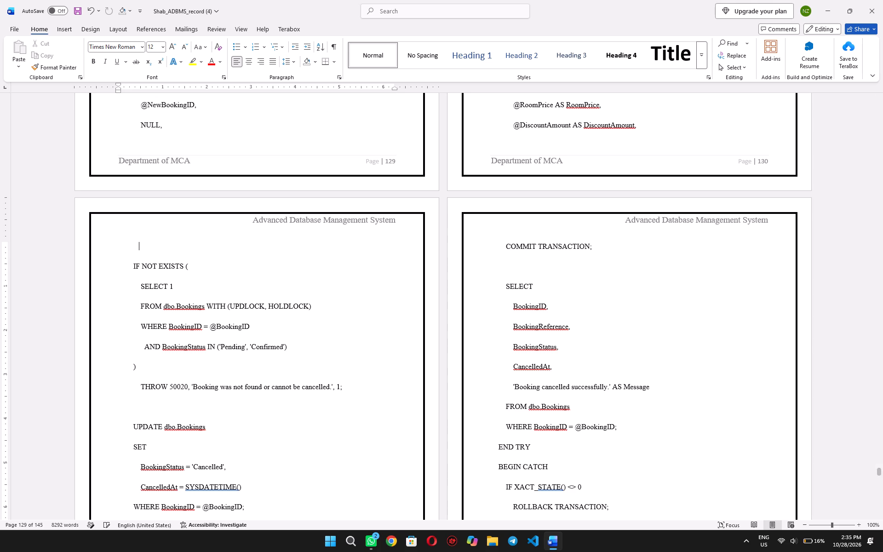
key("BackSpace")
key("BackSpace")
key("BackSpace")
key("BackSpace")
key("BackSpace")
key("BackSpace")
key("BackSpace")
key("BackSpace")
key("BackSpace")
key("BackSpace")
key("BackSpace")
key("BackSpace")
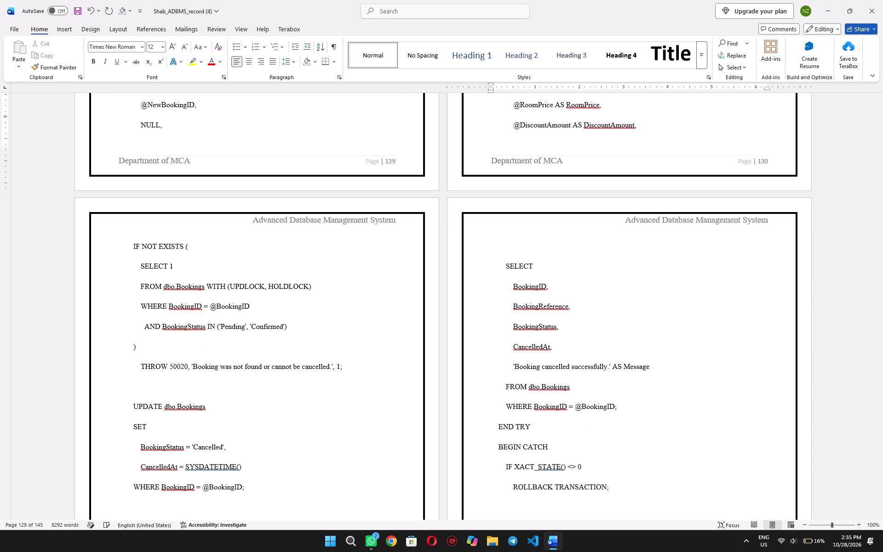
Delete the page 134 code from the opening GO through the closing parenthesis of the procedure name list, before ORDER BY name;.
scroll(331, 397, "down", 6)
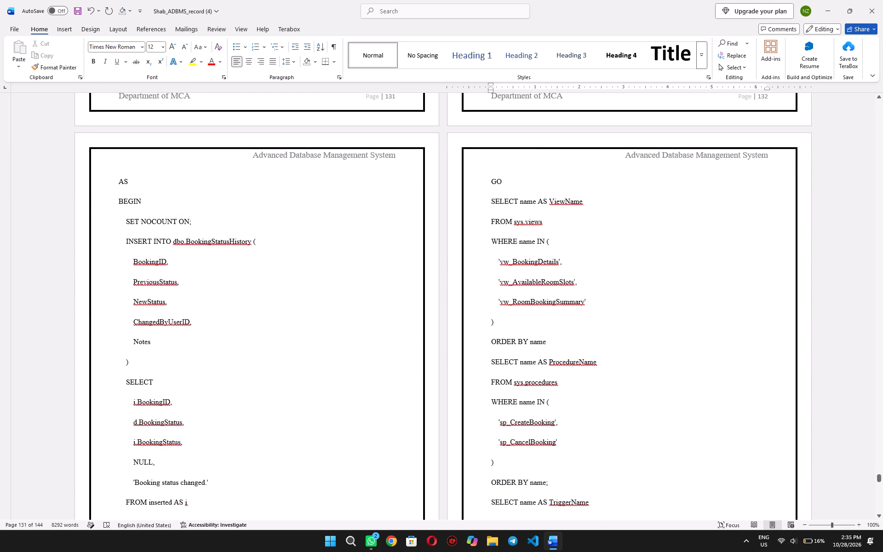
left_click_drag(490, 179, 571, 469)
key("BackSpace")
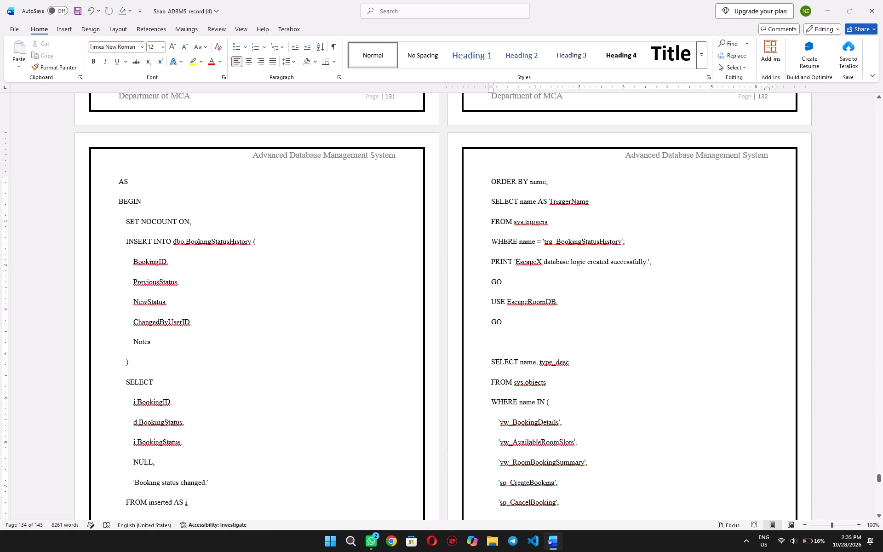
Delete all code from IF NOT EXISTS ( on page 131 through the final GO on page 134, just before the Admin_setup.sql heading.
scroll(161, 272, "down", 4)
scroll(134, 185, "down", 1)
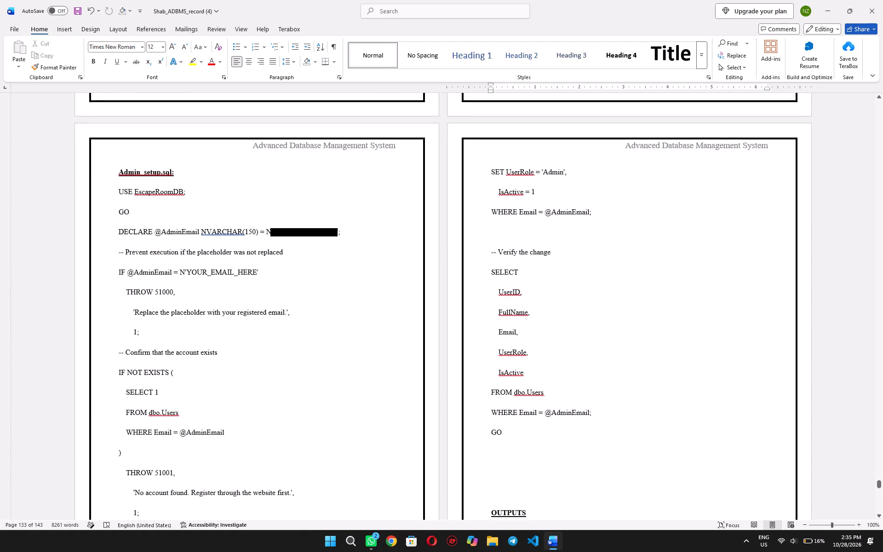
scroll(134, 185, "down", 1)
scroll(134, 185, "up", 5)
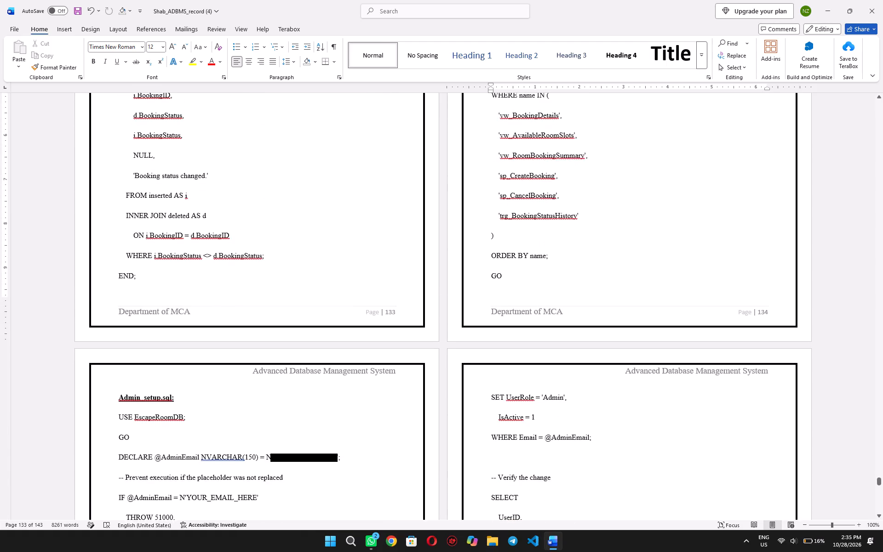
left_click_drag(510, 279, 382, 148)
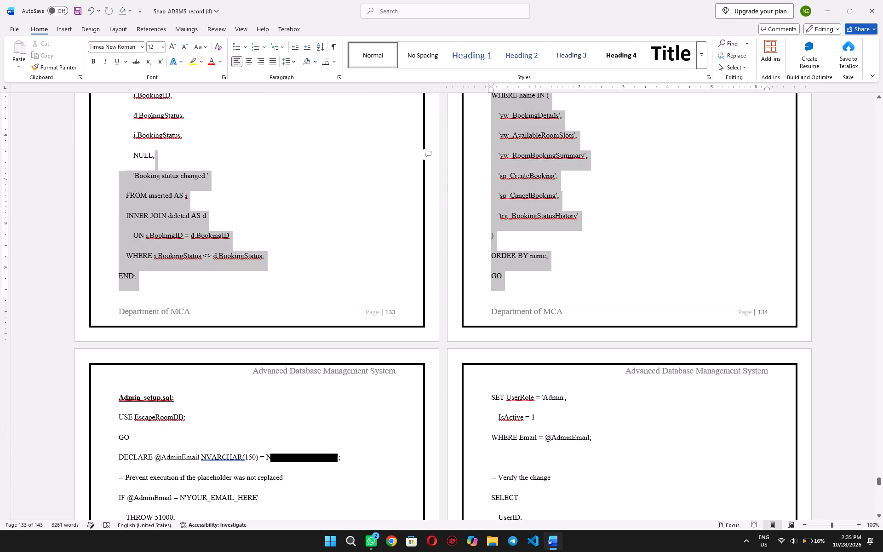
left_click_drag(382, 148, 315, 86)
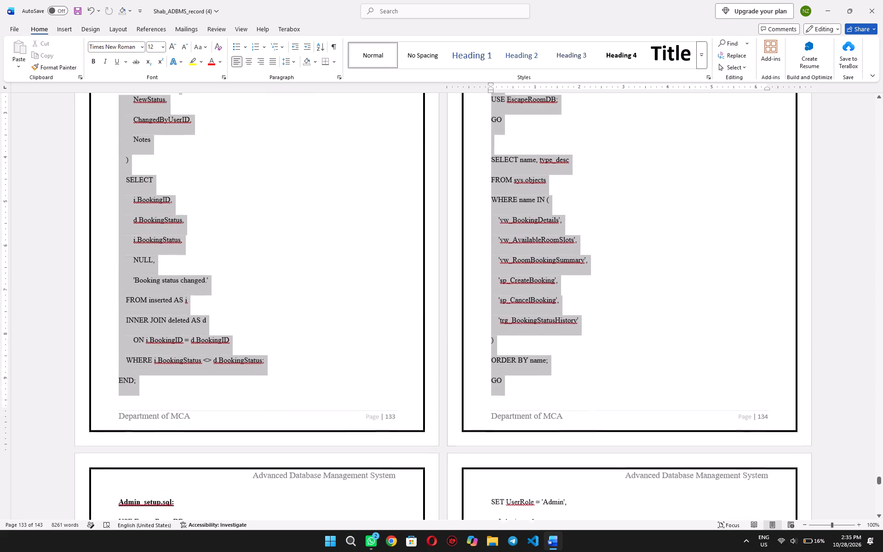
left_click_drag(315, 86, 315, 87)
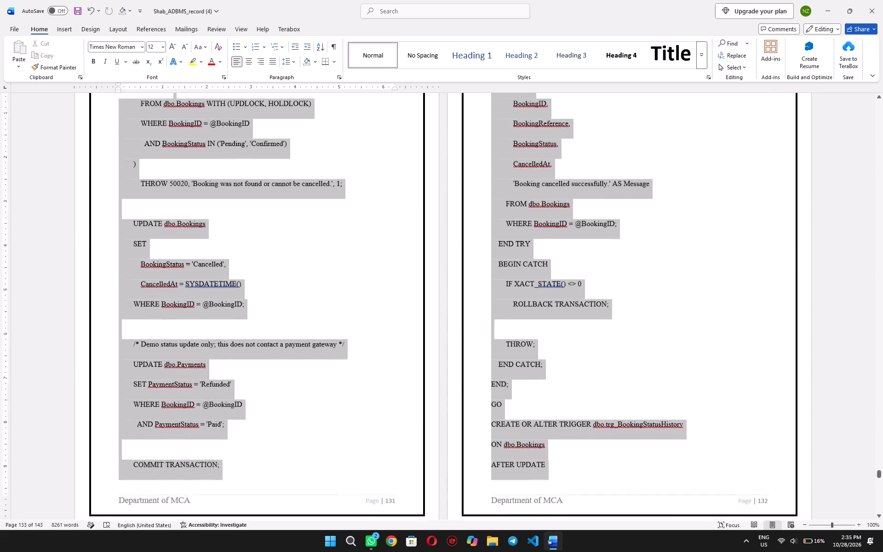
left_click_drag(315, 87, 130, 160)
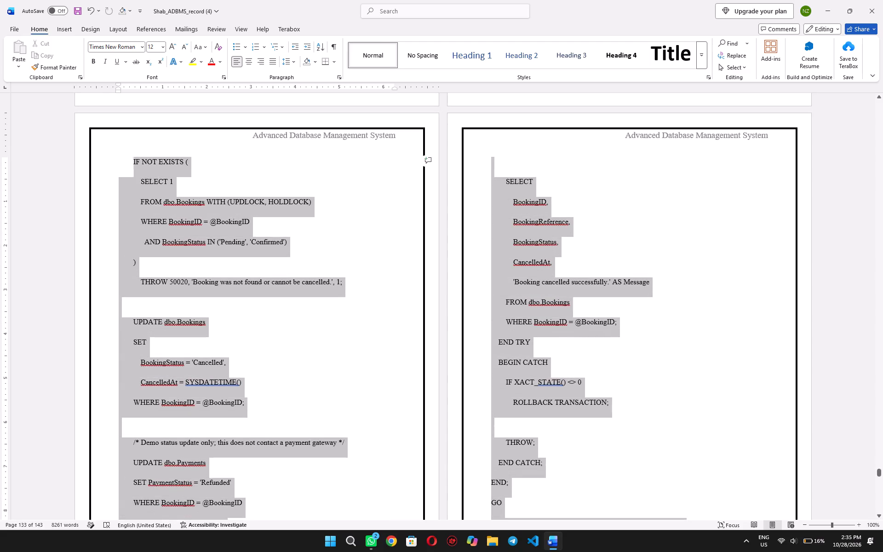
left_click_drag(130, 160, 115, 159)
key("BackSpace")
Review the pages around Admin_setup.sql, the outputs, conclusion and document end, and check back through to the cover page.
scroll(189, 172, "up", 2)
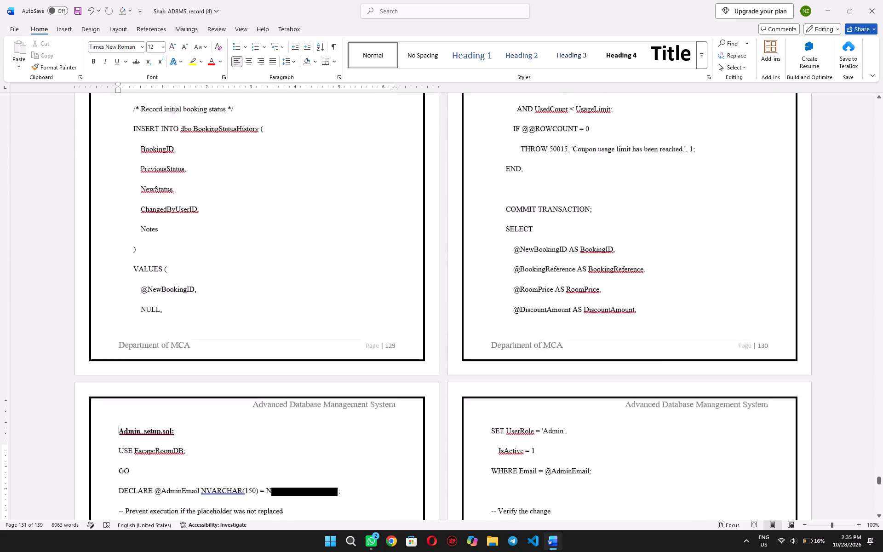
scroll(189, 172, "up", 3)
scroll(189, 172, "down", 3)
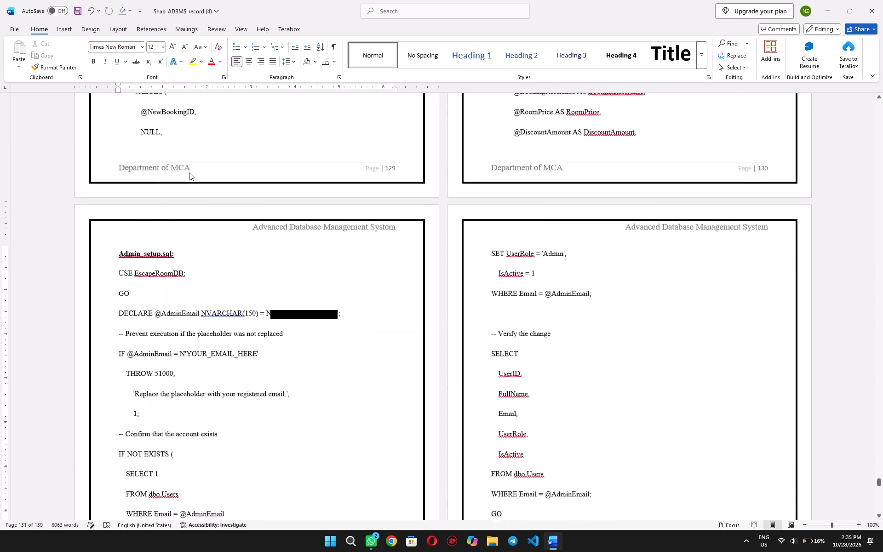
scroll(189, 172, "down", 5)
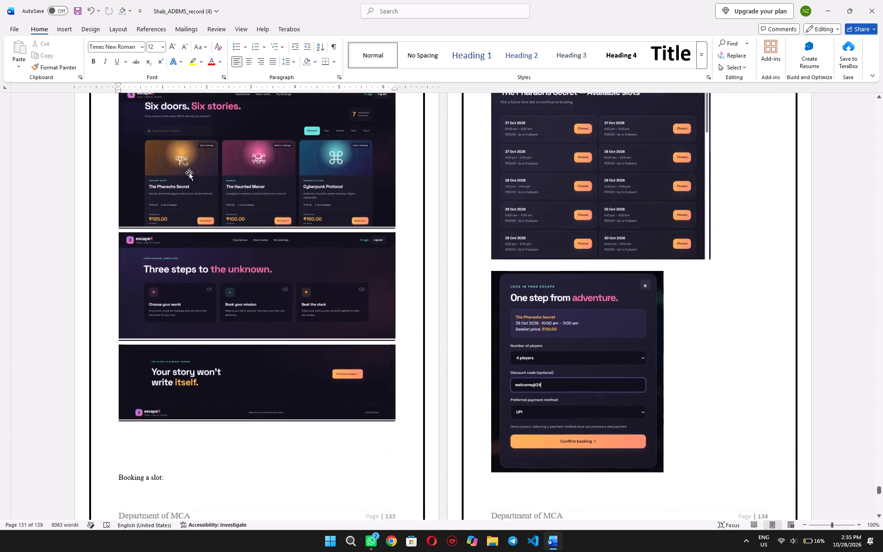
scroll(189, 172, "down", 5)
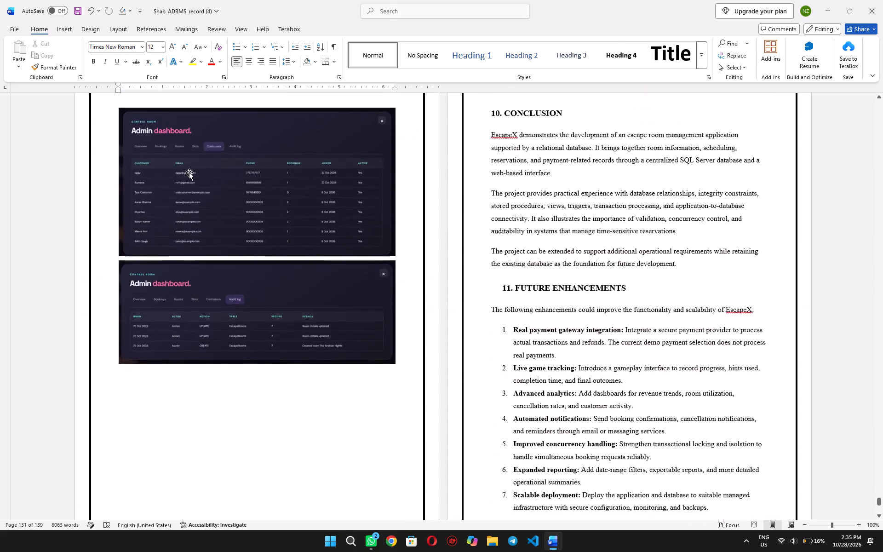
scroll(189, 172, "down", 7)
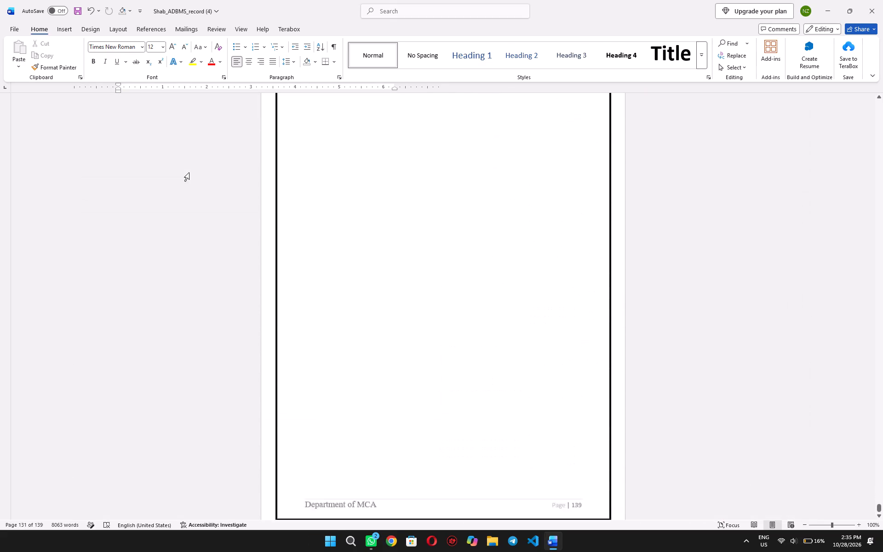
scroll(189, 172, "down", 2)
scroll(189, 172, "up", 13)
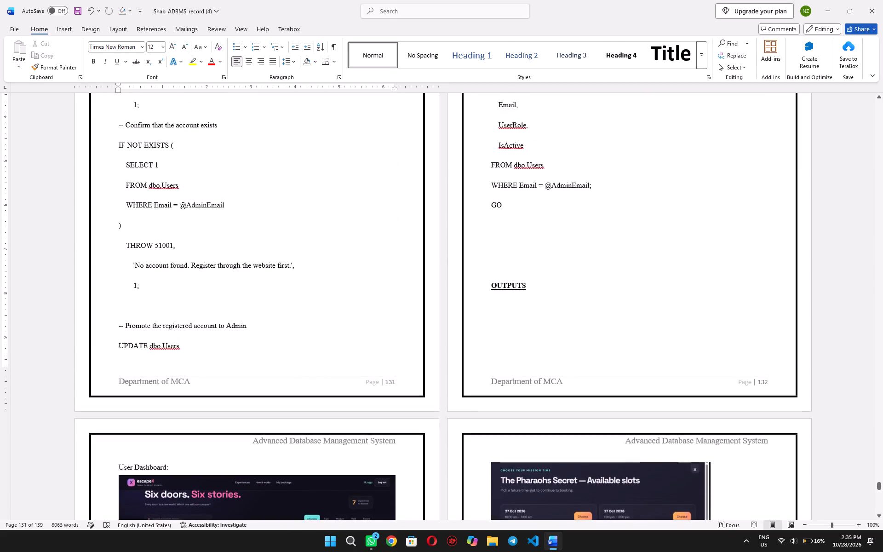
scroll(189, 172, "up", 7)
scroll(189, 172, "up", 20)
scroll(189, 172, "up", 6)
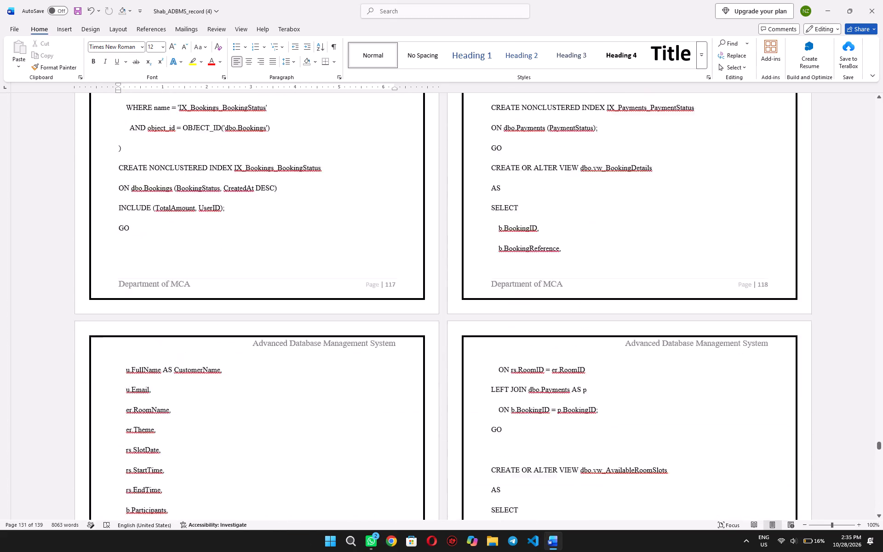
scroll(189, 172, "up", 20)
scroll(189, 172, "up", 20)
scroll(189, 172, "up", 20)
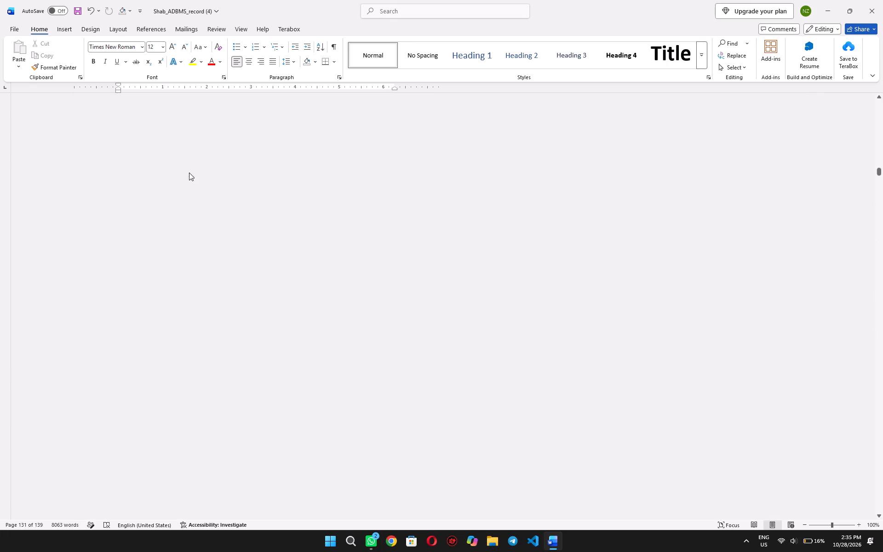
scroll(189, 172, "up", 20)
scroll(189, 172, "up", 20)
scroll(189, 172, "up", 20)
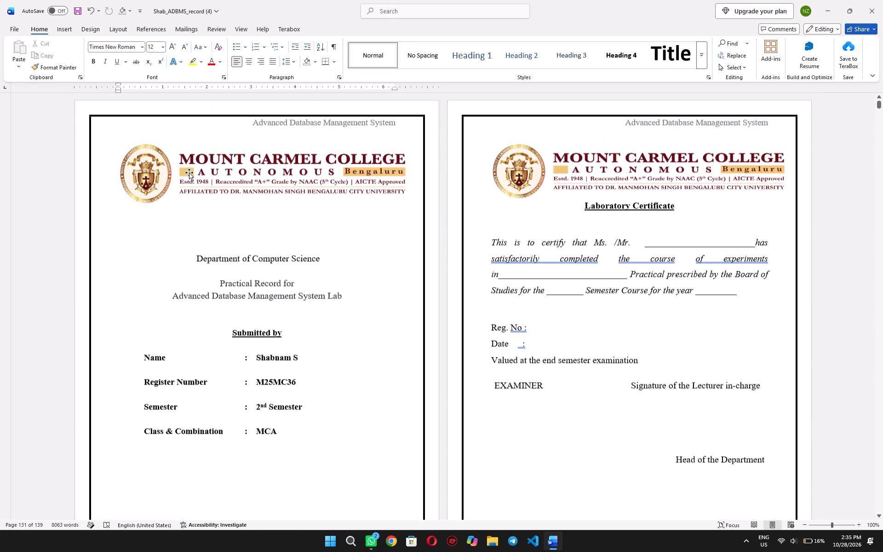
scroll(189, 172, "up", 20)
scroll(189, 172, "up", 4)
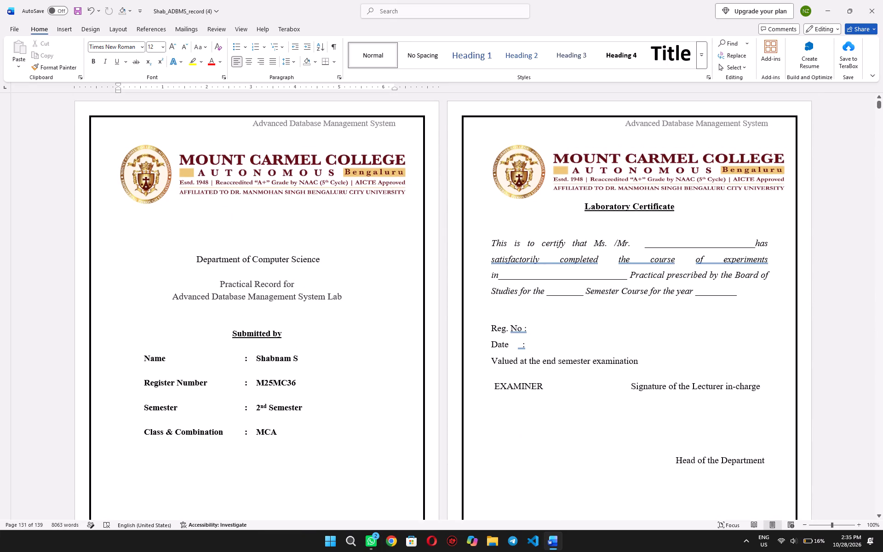
Set the cover page text from Department of Computer Science through the Class & Combination row to font size 20.
scroll(385, 251, "down", 1)
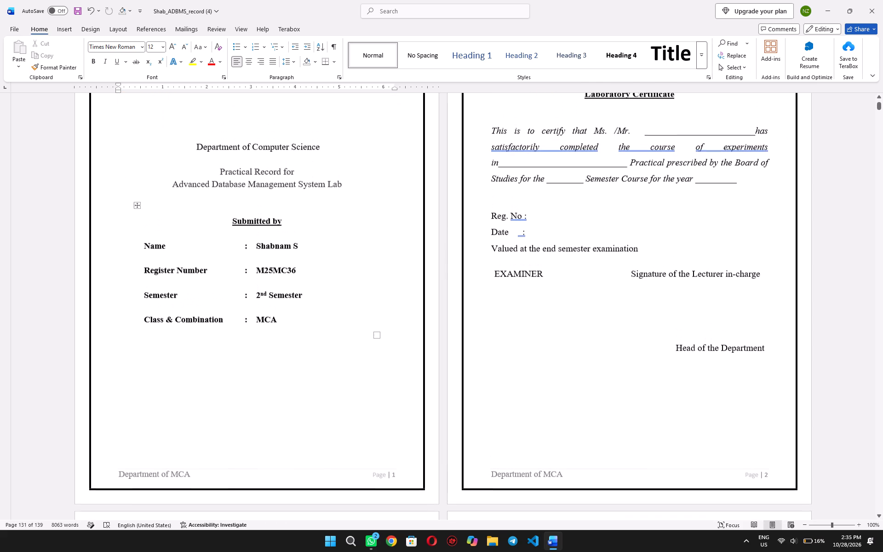
left_click_drag(194, 143, 346, 192)
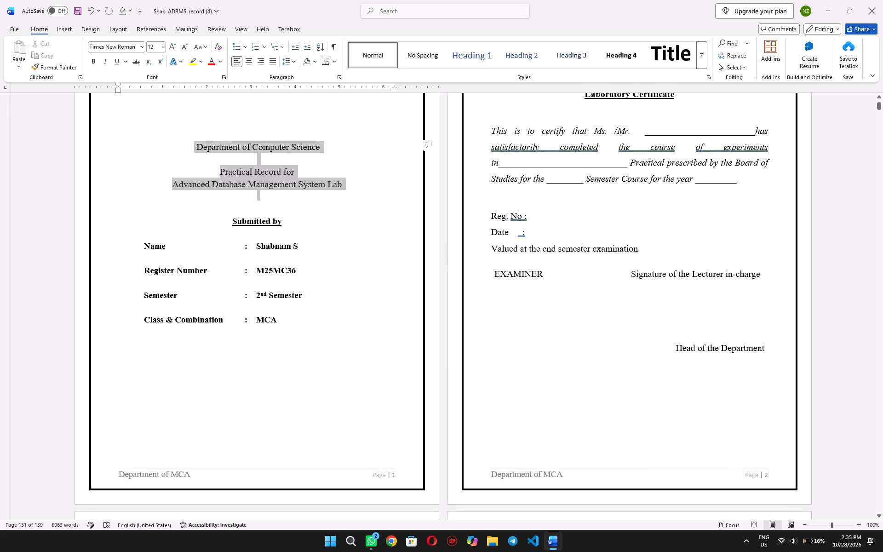
left_click_drag(346, 192, 309, 321)
scroll(309, 321, "up", 2)
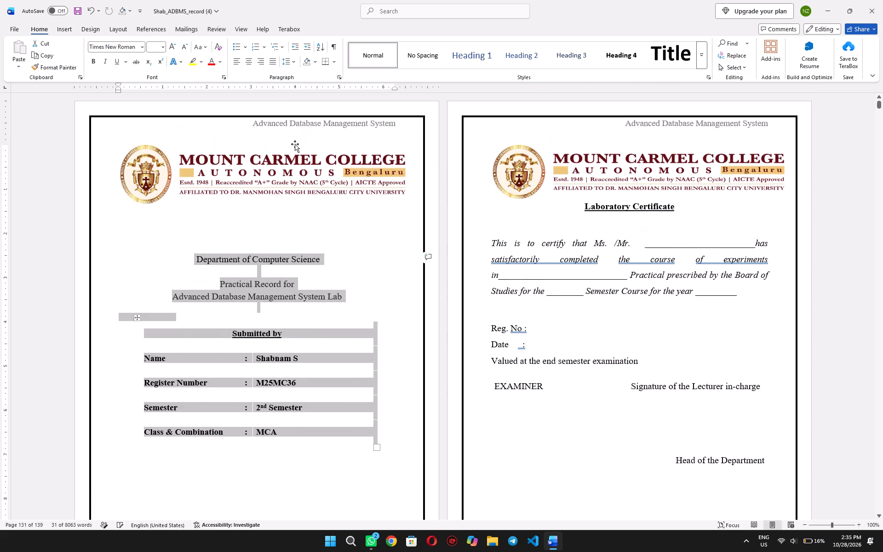
left_click(165, 46)
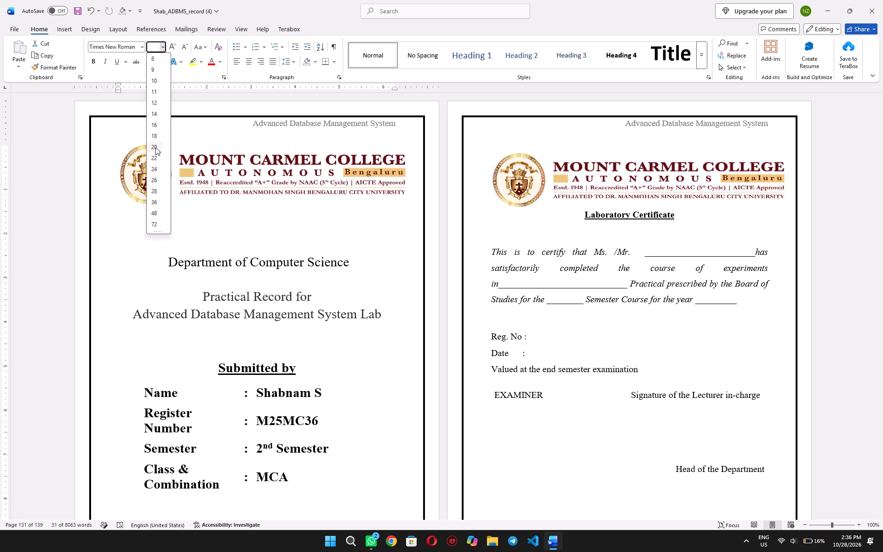
double_click(155, 149)
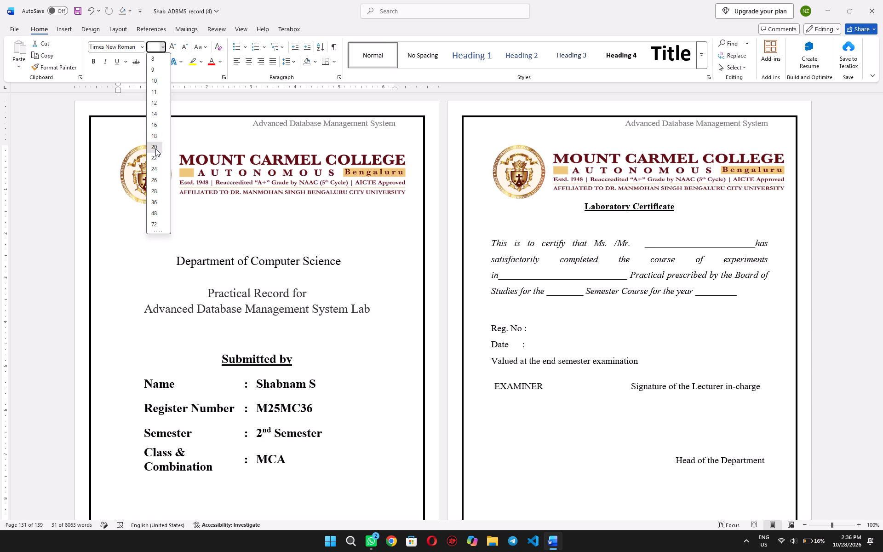
scroll(214, 193, "down", 1)
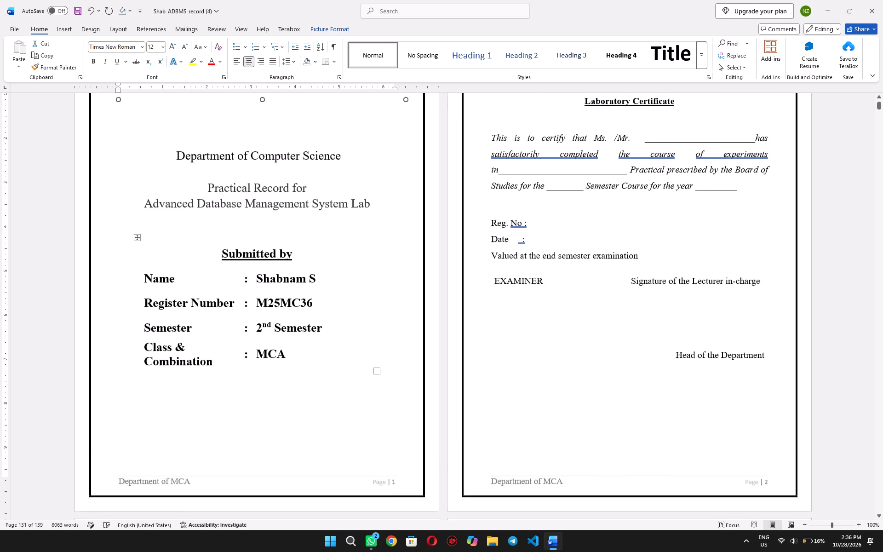
scroll(214, 193, "down", 1)
scroll(214, 193, "up", 1)
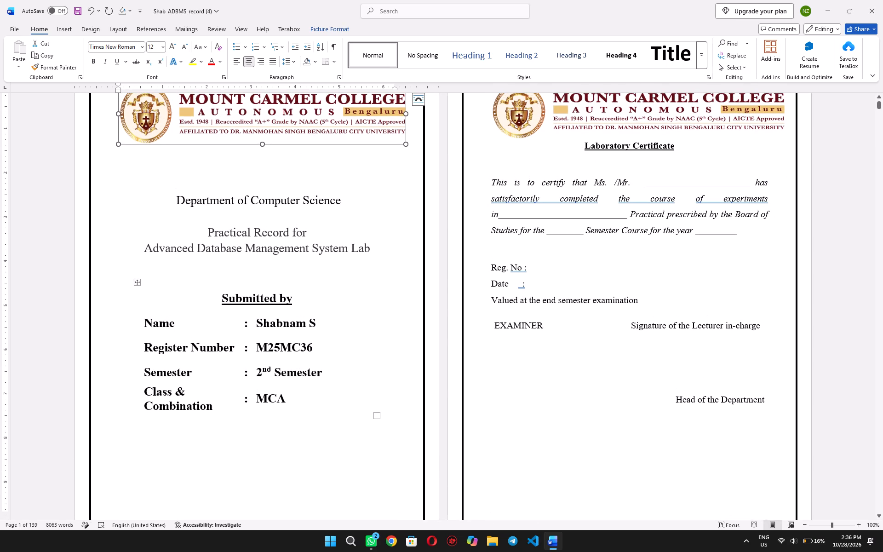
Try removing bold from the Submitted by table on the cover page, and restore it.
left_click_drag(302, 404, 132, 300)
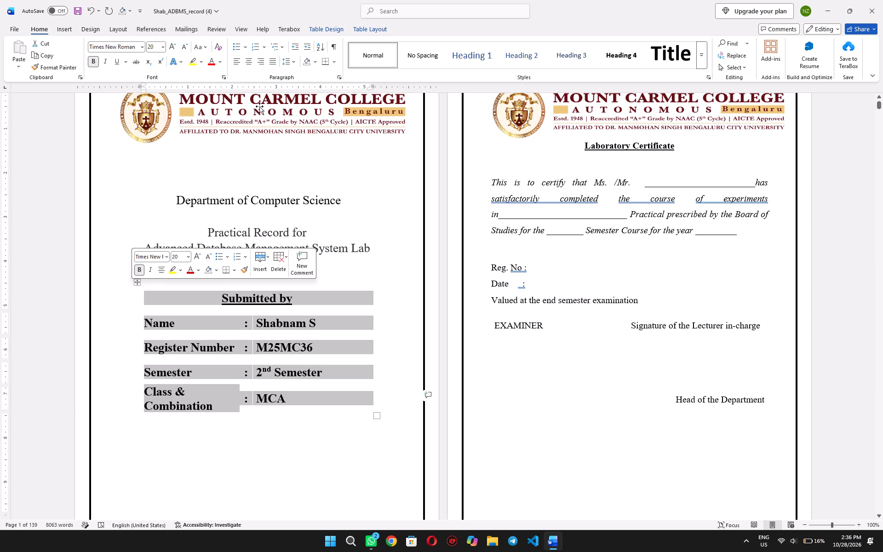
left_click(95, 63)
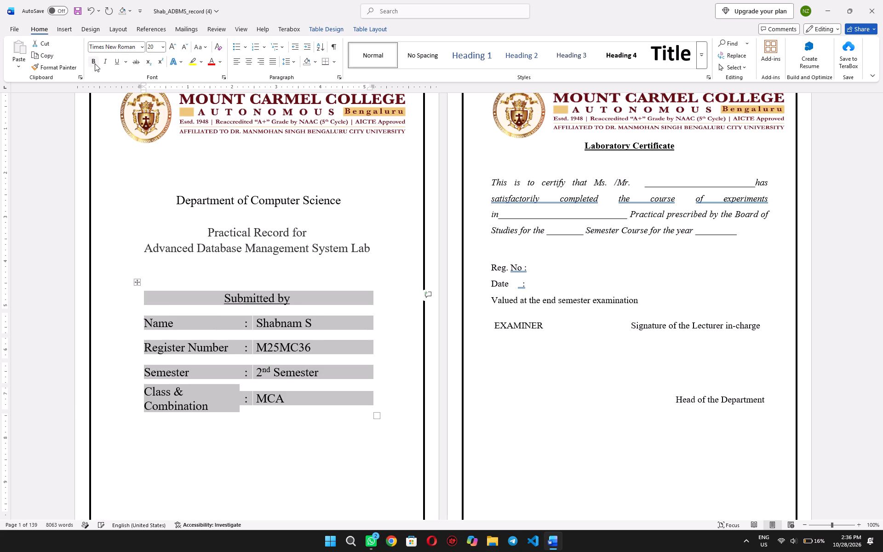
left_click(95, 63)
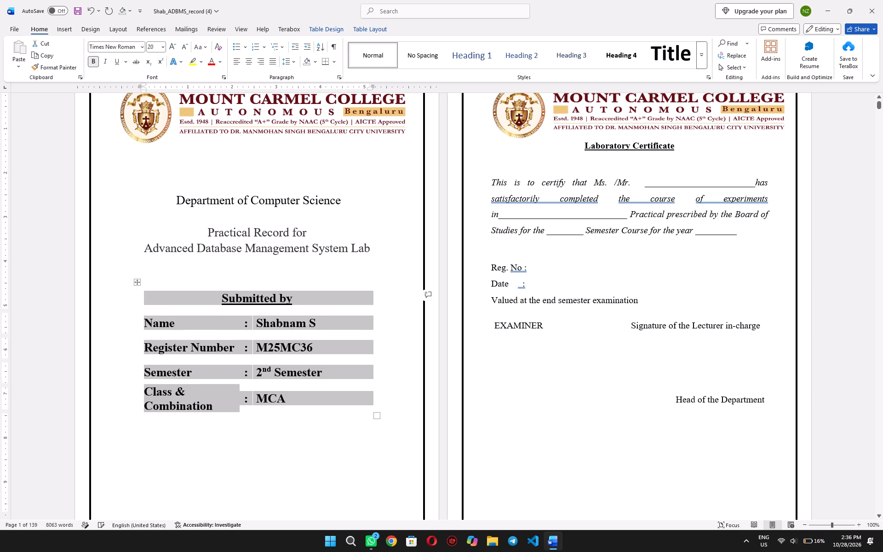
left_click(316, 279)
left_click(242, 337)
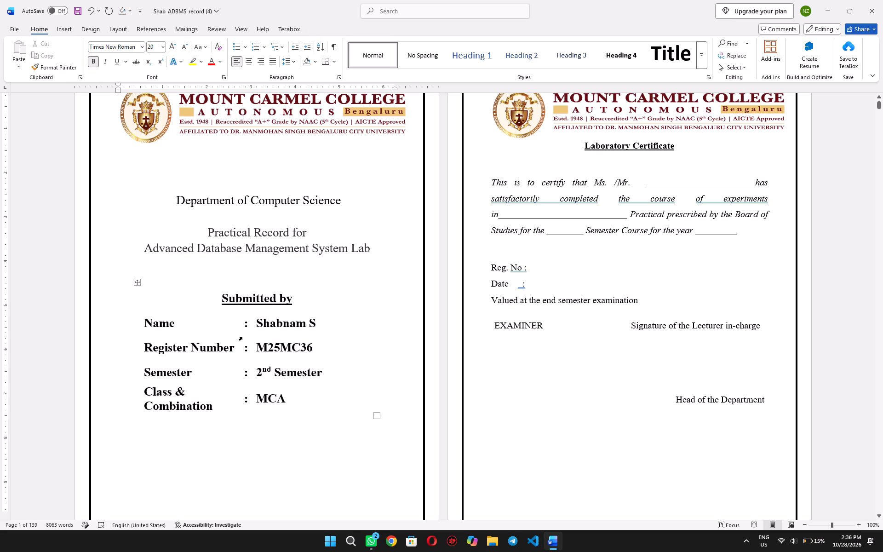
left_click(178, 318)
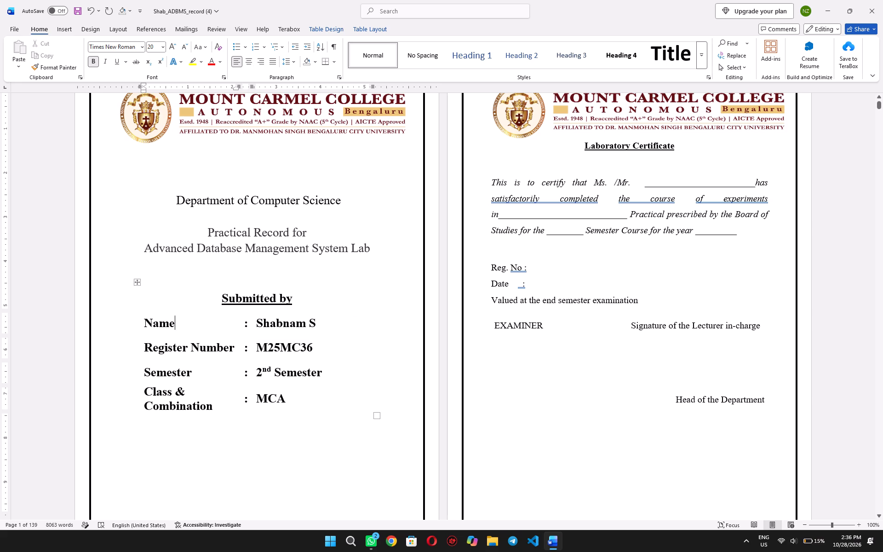
Review the Laboratory Certificate, the INDEX table and the first PROGRAM – 1 pages.
left_click_drag(496, 183, 604, 226)
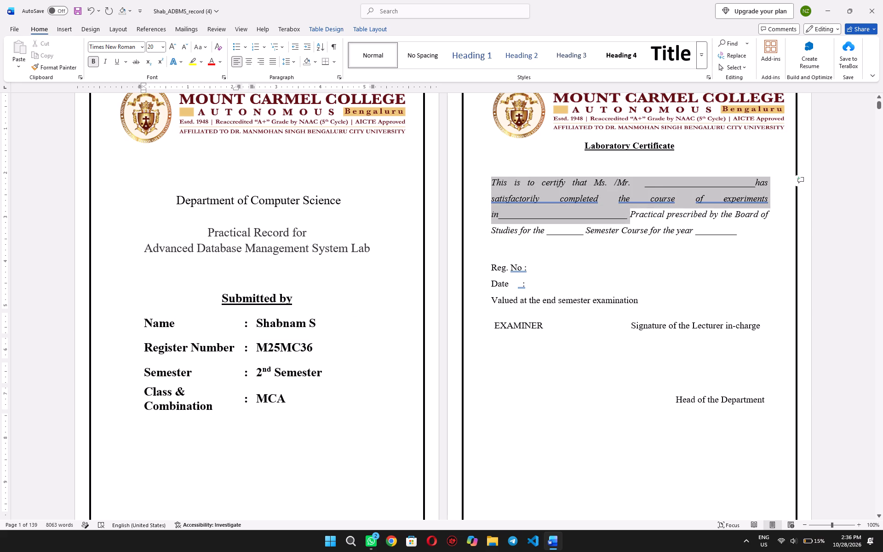
left_click_drag(604, 226, 740, 379)
scroll(592, 397, "down", 1)
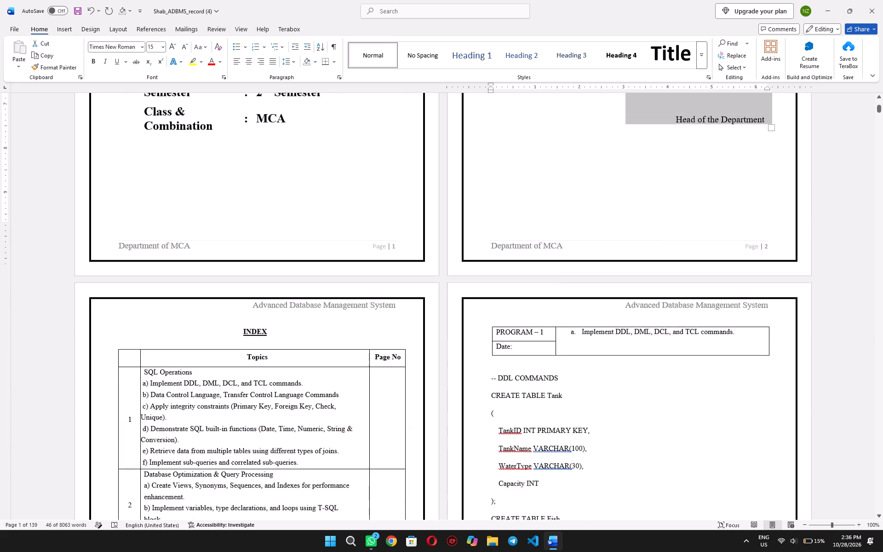
scroll(592, 397, "down", 1)
scroll(592, 397, "up", 2)
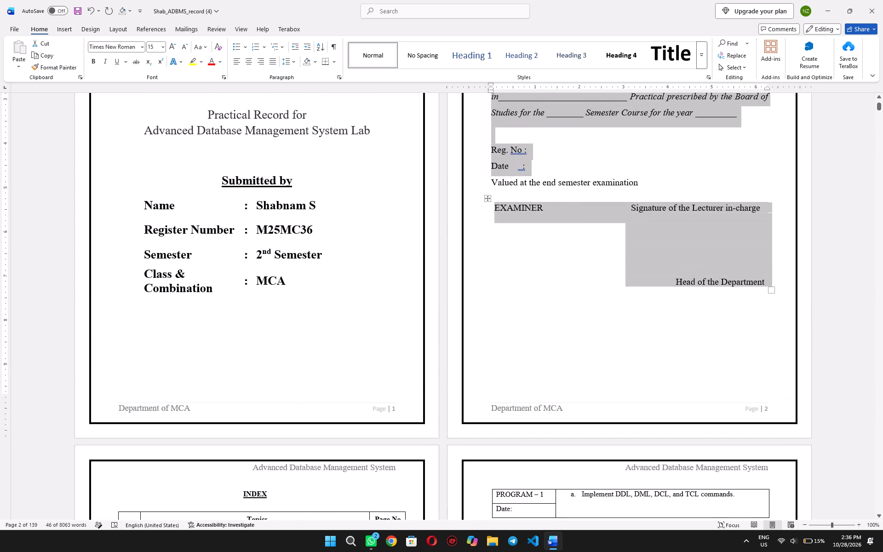
scroll(564, 310, "up", 2)
left_click(561, 246)
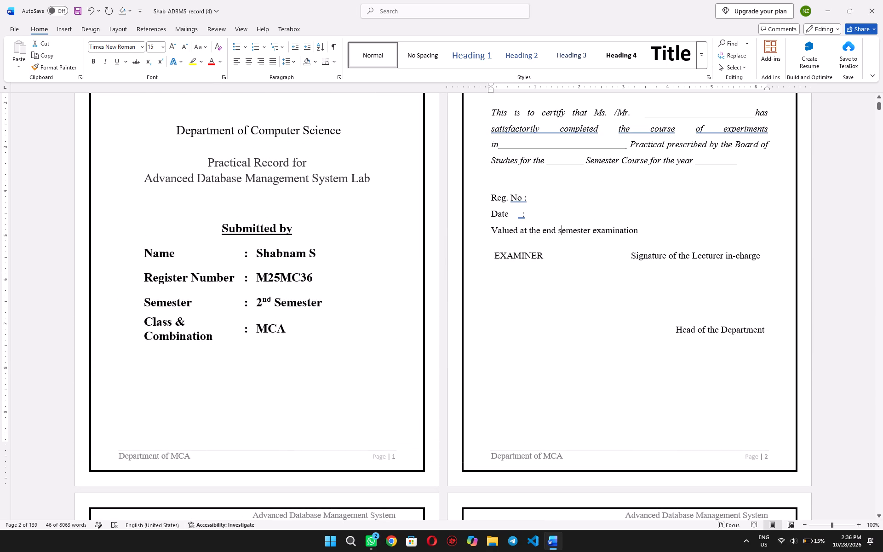
scroll(621, 233, "right", 1)
left_click(643, 230)
scroll(543, 234, "left", 1)
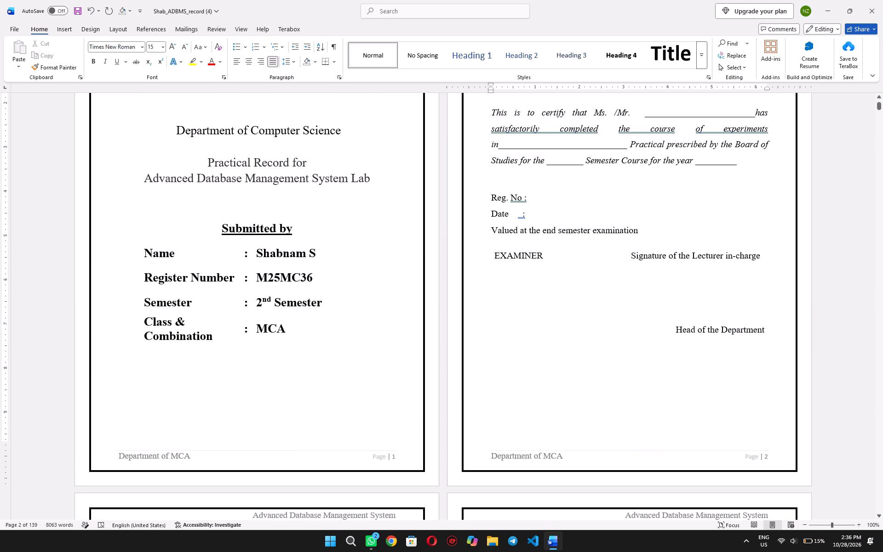
scroll(497, 227, "left", 1)
scroll(467, 250, "down", 2)
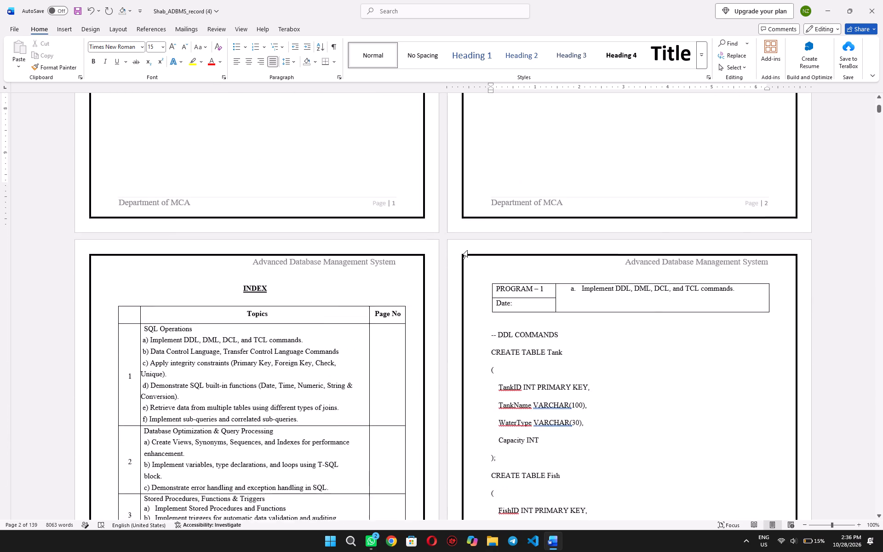
scroll(467, 250, "down", 2)
scroll(467, 250, "up", 1)
scroll(467, 250, "down", 2)
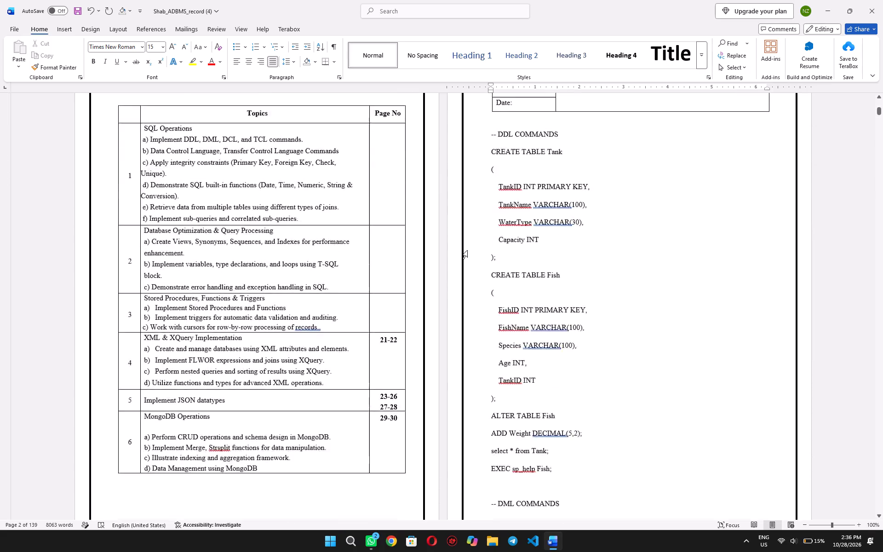
scroll(467, 250, "down", 1)
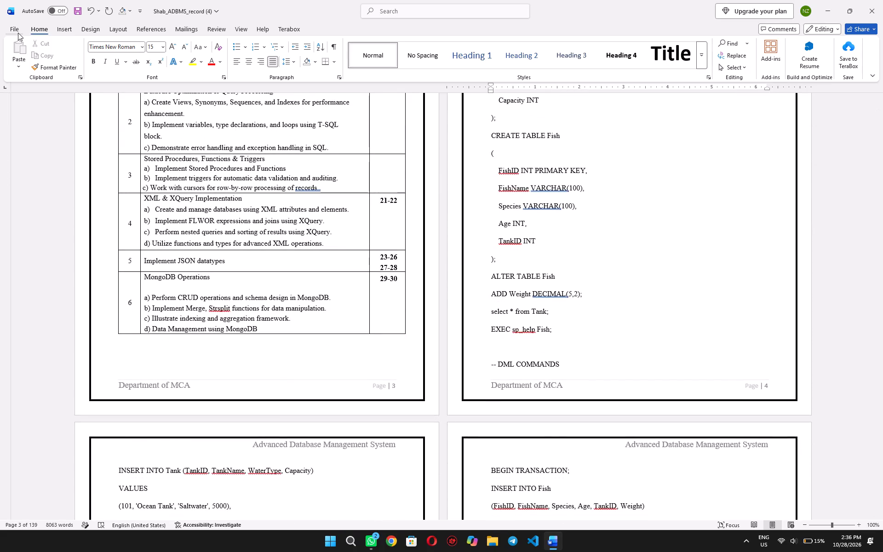
Save a copy of the record to the Desktop as a PDF named Shabnam_ADBMS_record.
left_click(19, 33)
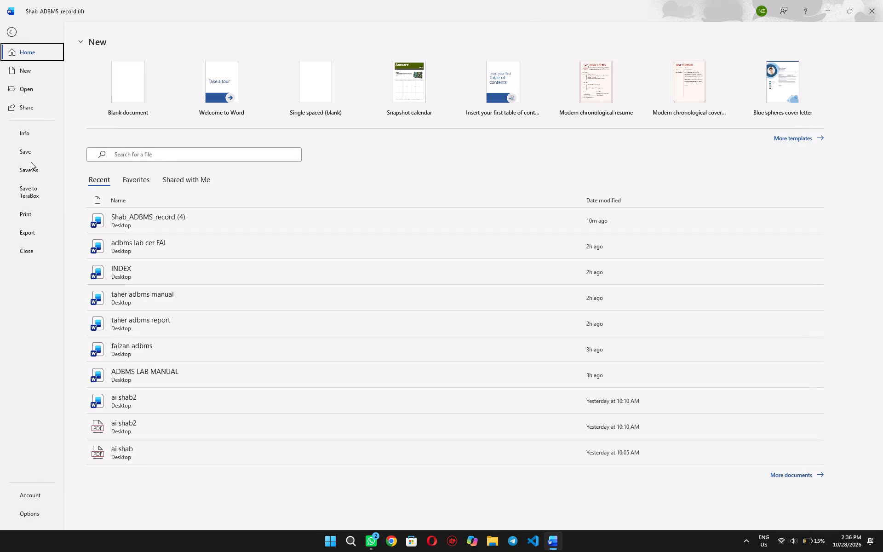
left_click(31, 171)
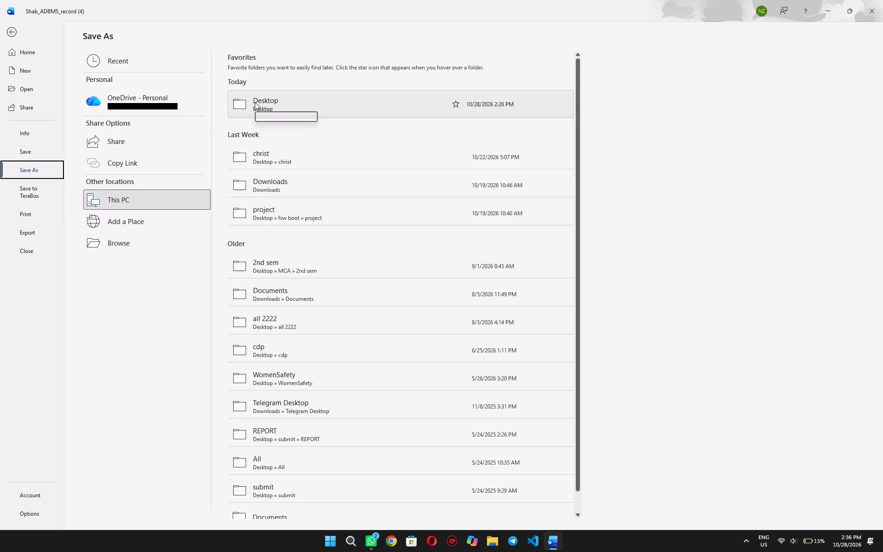
left_click(255, 102)
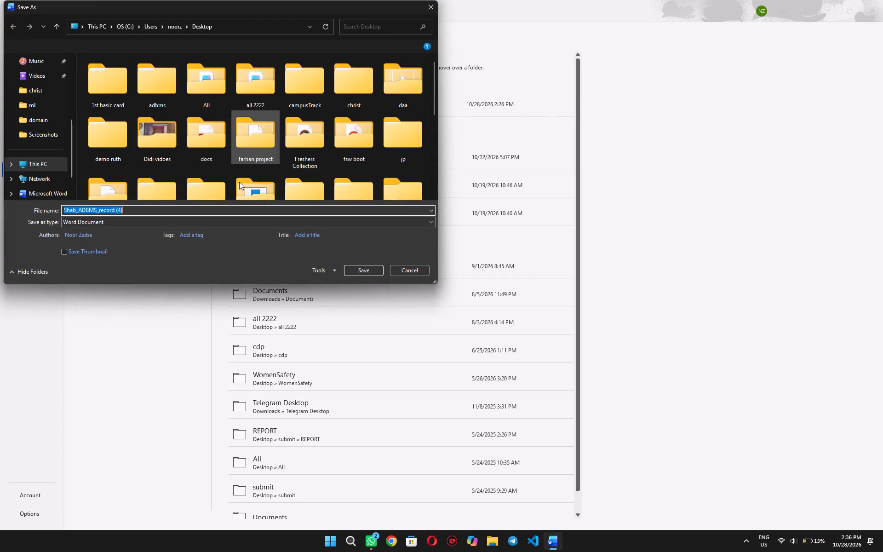
left_click(110, 223)
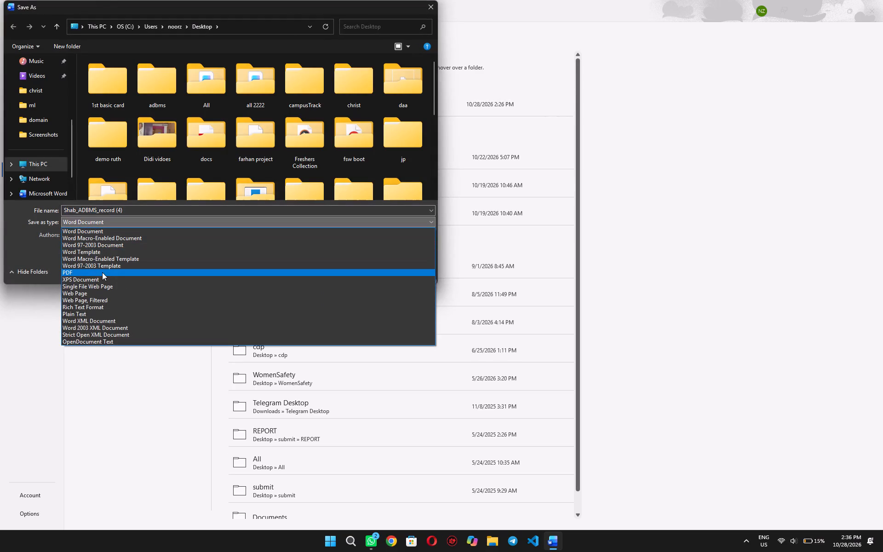
left_click(88, 272)
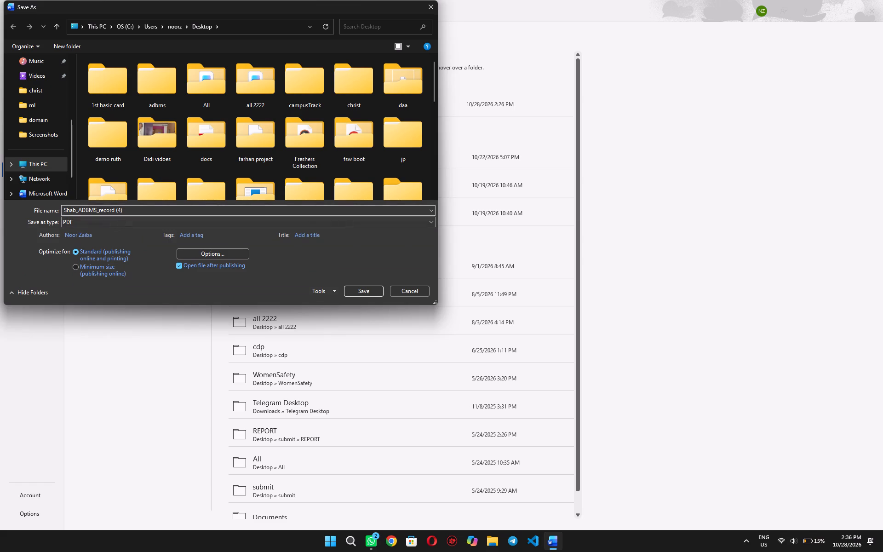
left_click(132, 209)
left_click(132, 209)
key("BackSpace")
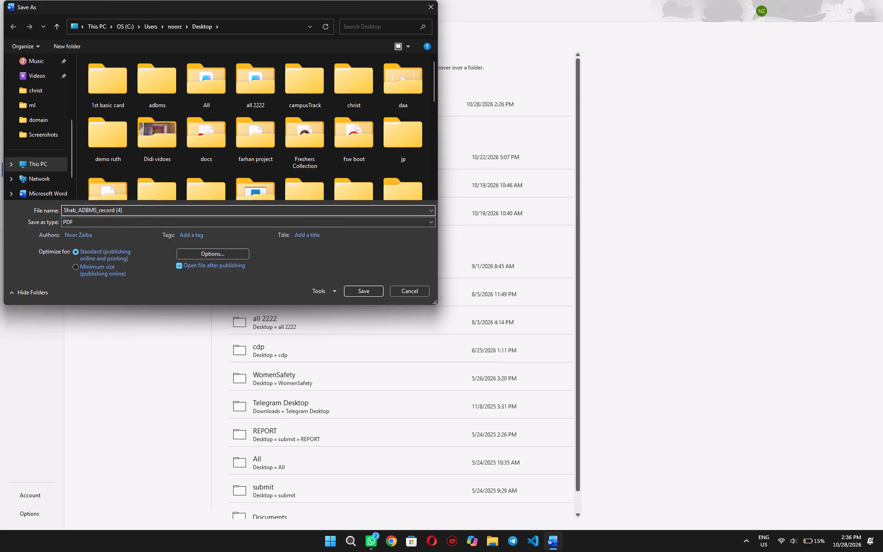
key("BackSpace")
key("BackSpace")
key("BackSpace")
key("BackSpace")
key("d")
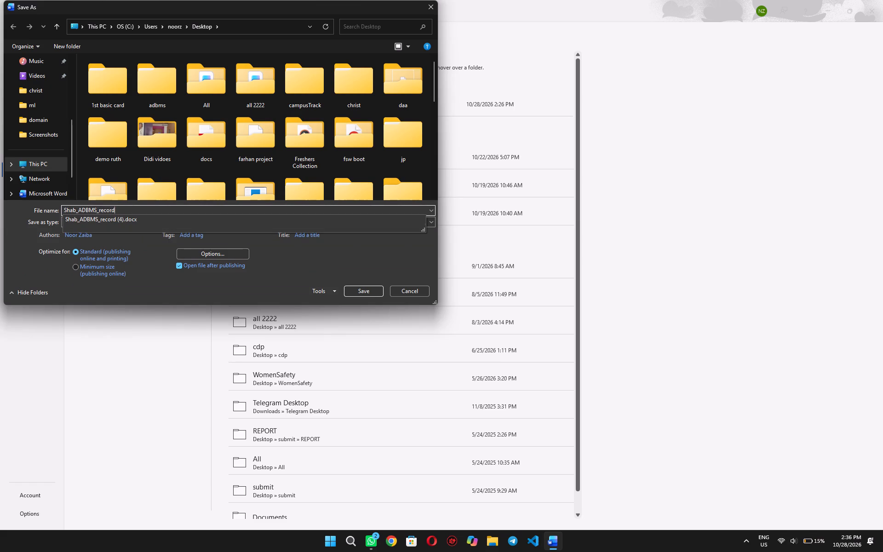
left_click(77, 209)
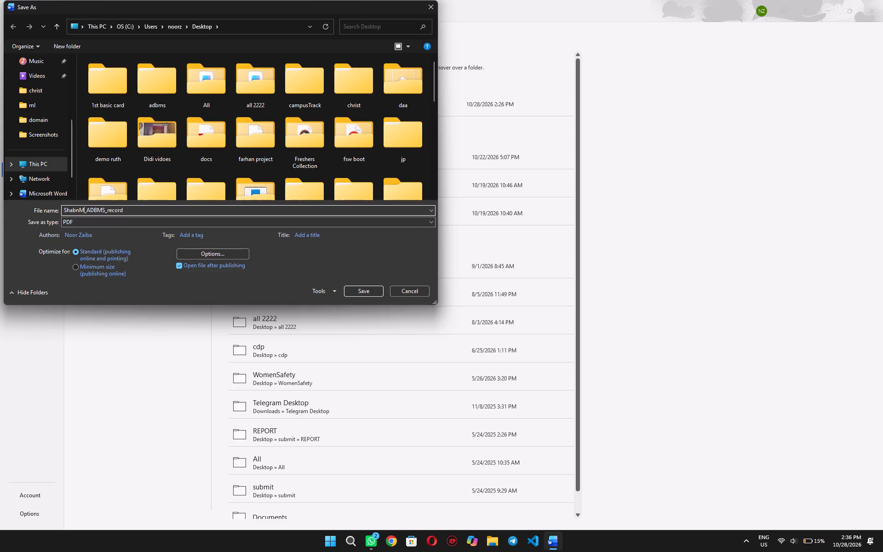
key("BackSpace")
type("am")
left_click(366, 292)
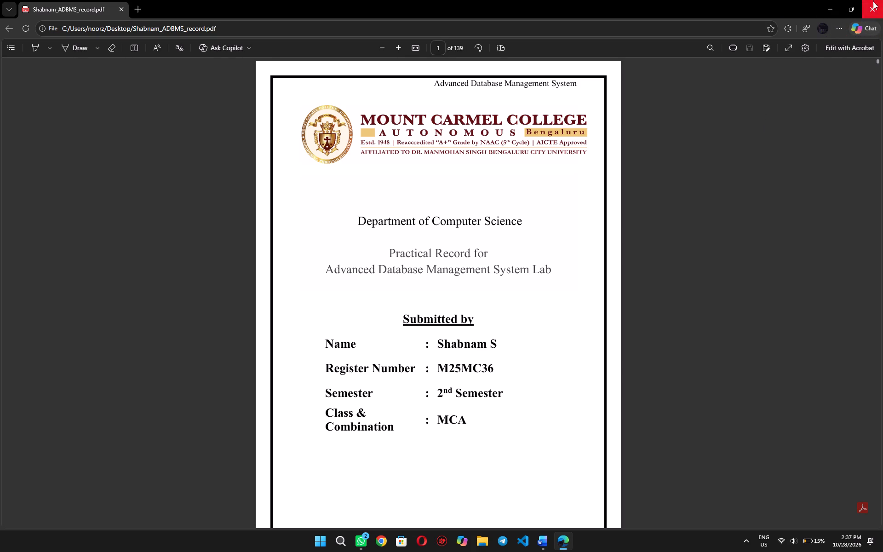
Check the opening pages of the exported PDF through the index and PROGRAM – 1, and close the viewer.
scroll(685, 173, "down", 6)
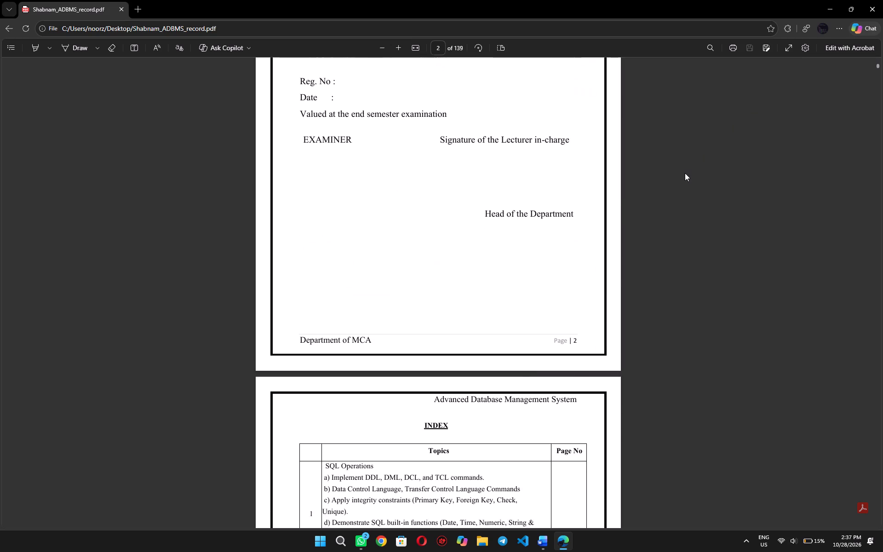
scroll(685, 173, "down", 8)
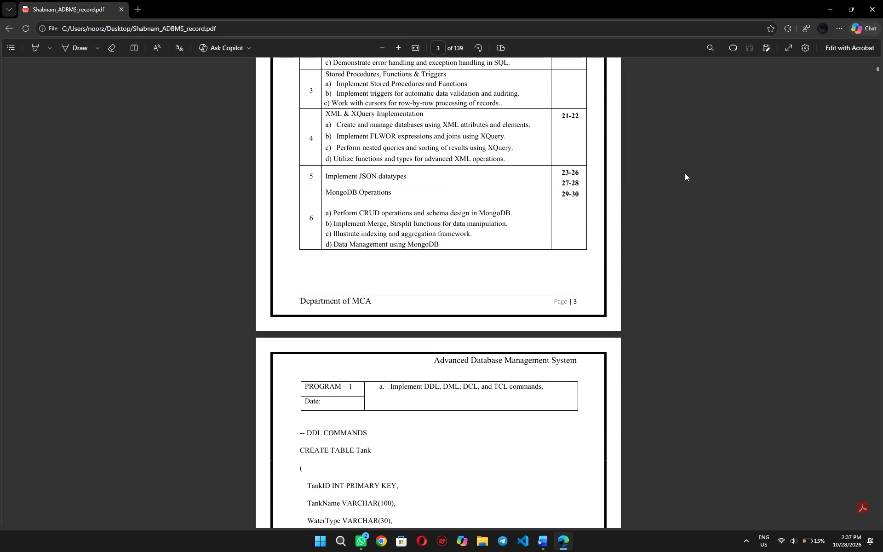
scroll(685, 173, "down", 1)
left_click(874, 7)
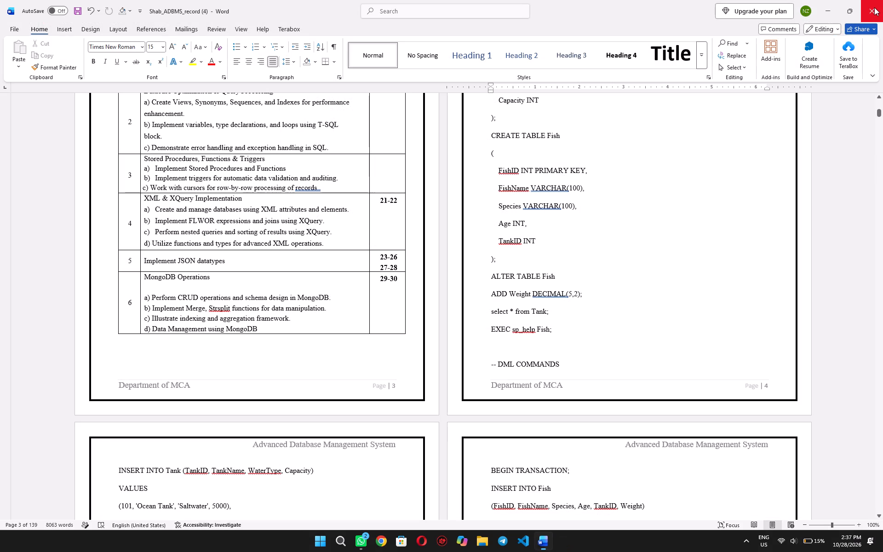
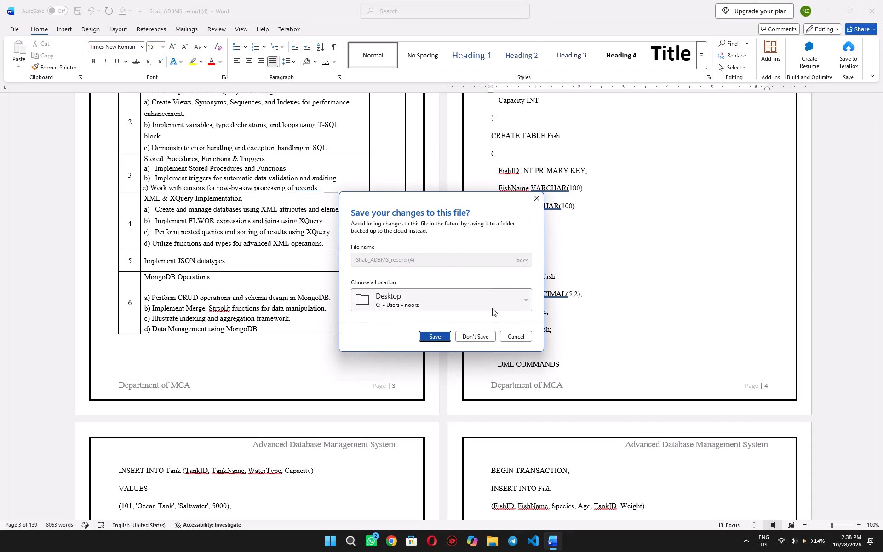
Close the Shab_ADBMS_record (4) Word document without saving its changes.
left_click(467, 338)
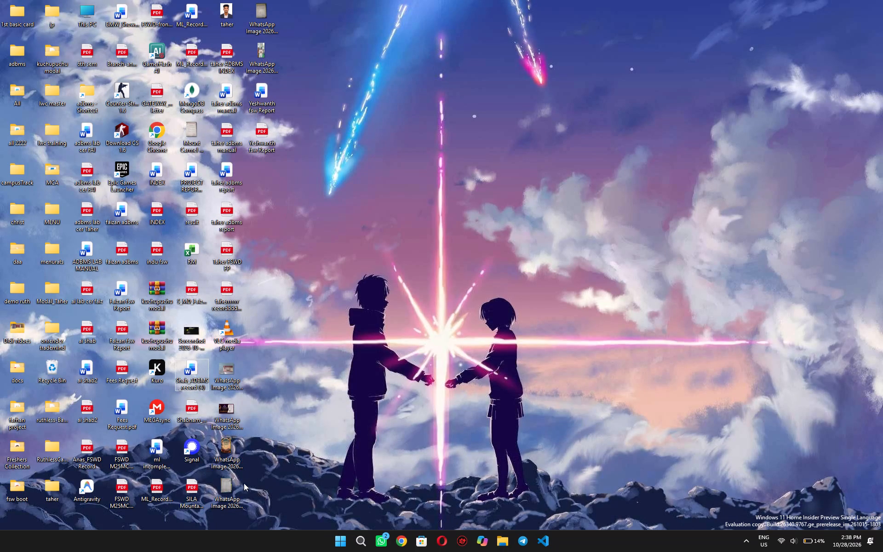
Put the computer to sleep.
left_click(342, 541)
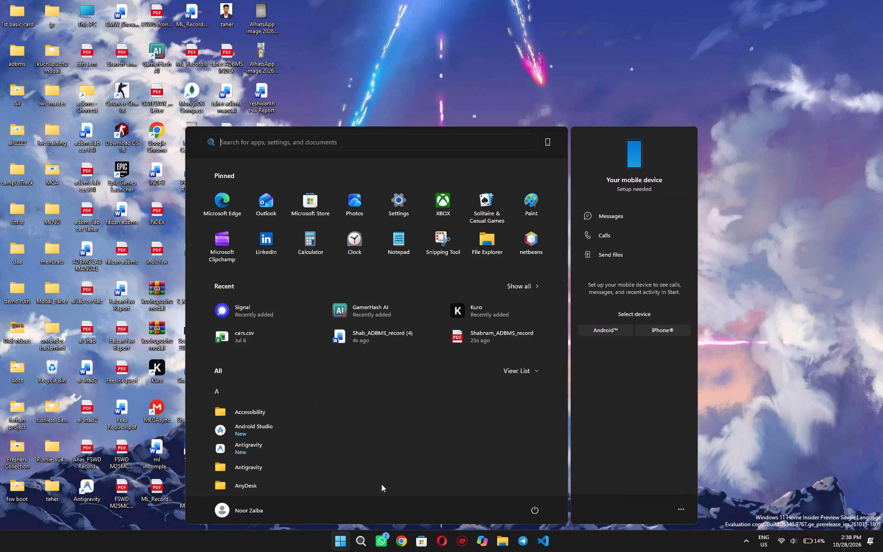
left_click(534, 510)
left_click(537, 466)
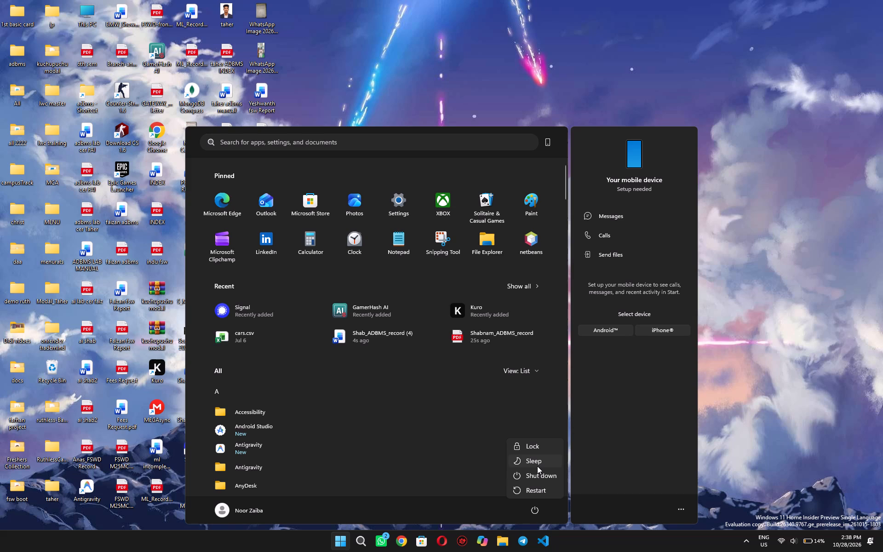
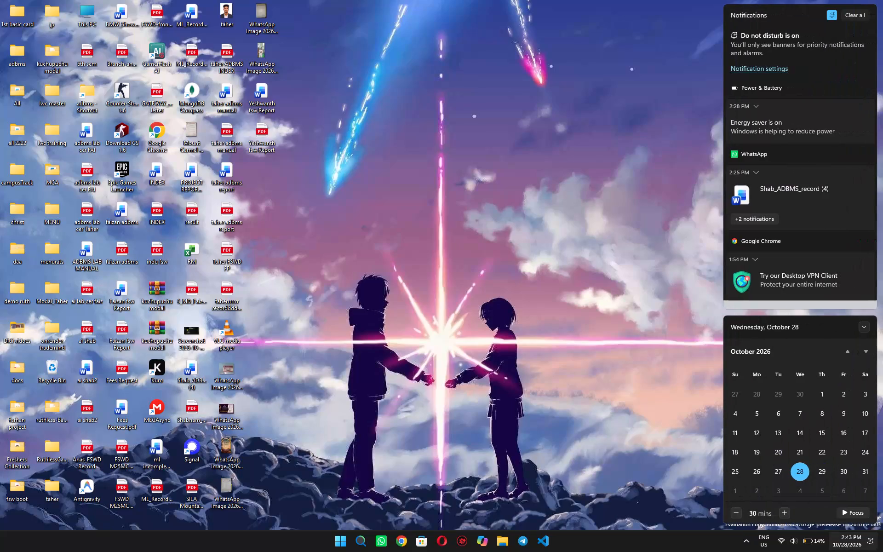
Dismiss the open notification and calendar flyout to return to the clear desktop.
key("super+n")
key("alt+Tab")
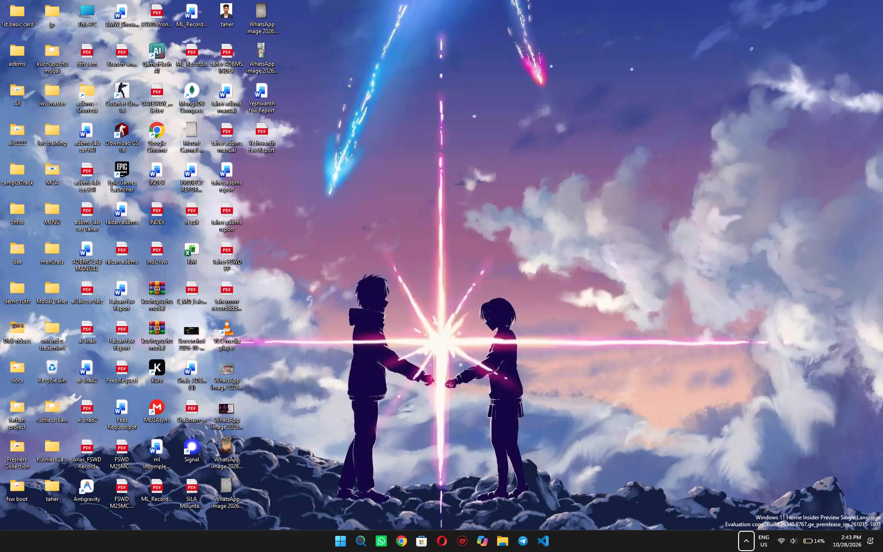
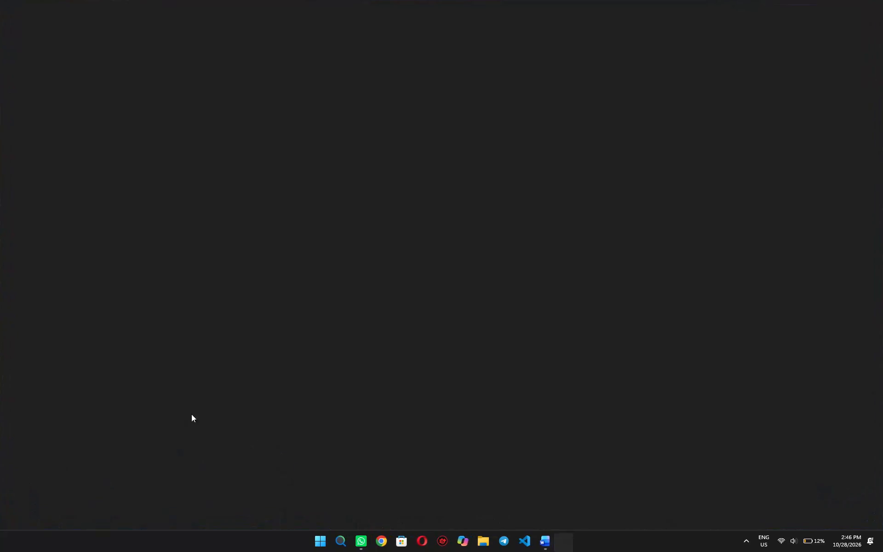
Examine the index and the start of PROGRAM – 1 in the Desktop copy of Shabnam_ADBMS_record.pdf.
scroll(414, 299, "up", 1)
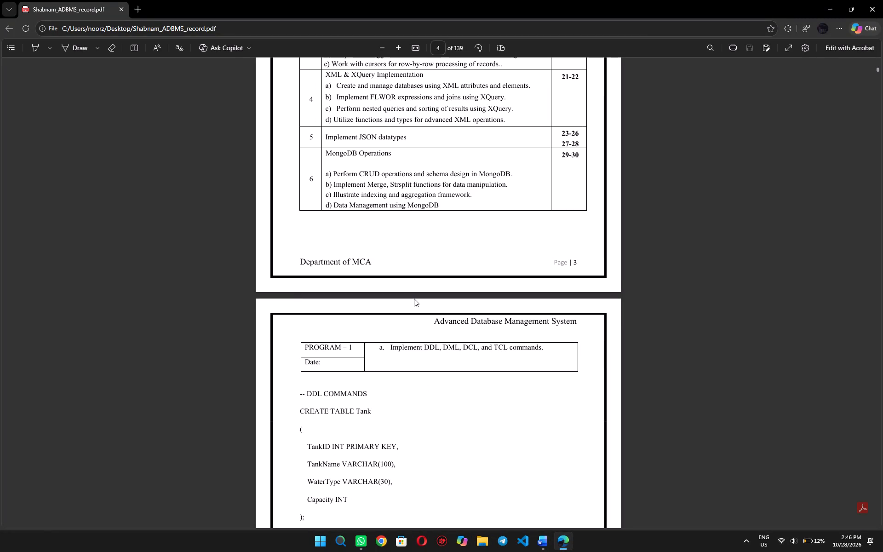
scroll(414, 299, "up", 7)
scroll(414, 299, "down", 1)
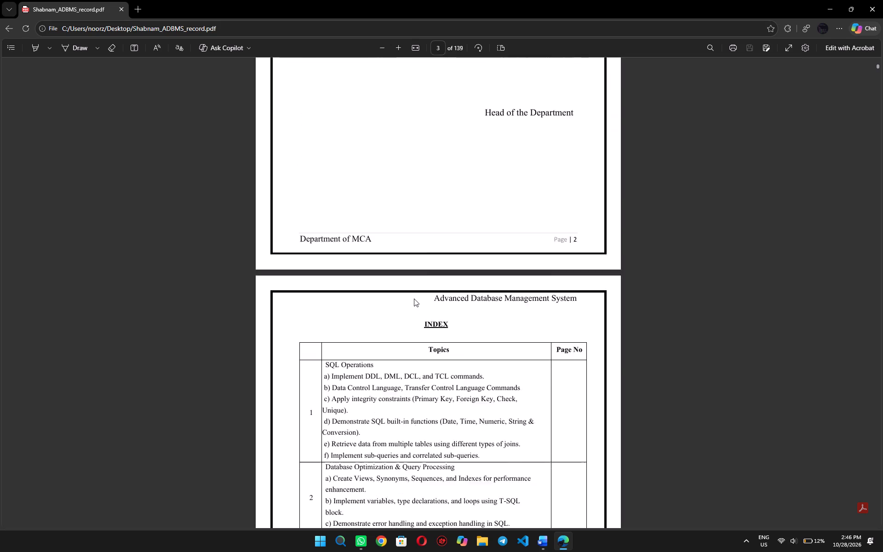
scroll(414, 299, "down", 2)
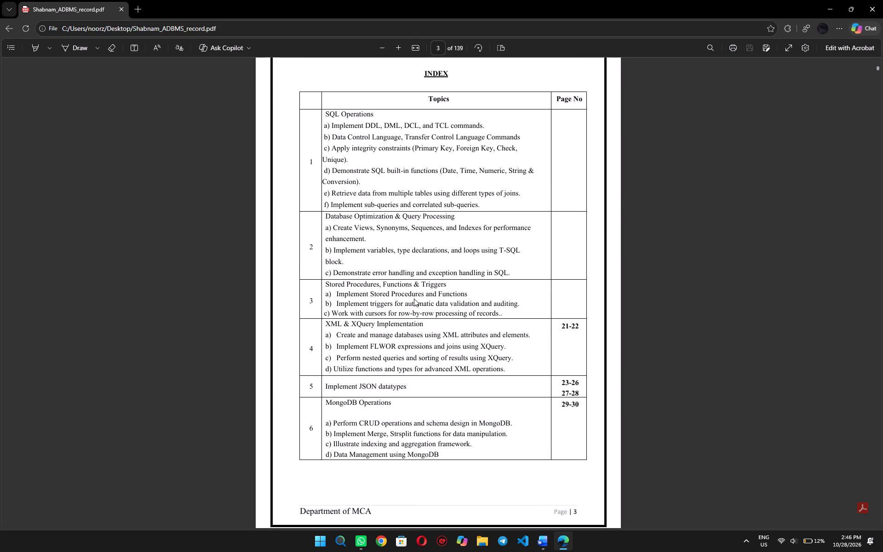
scroll(414, 299, "down", 4)
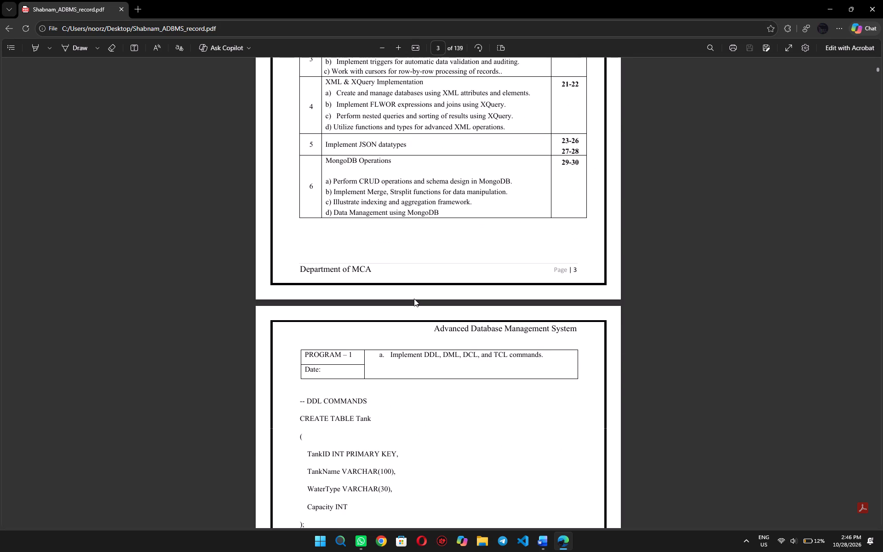
scroll(414, 299, "down", 5)
scroll(414, 299, "up", 1)
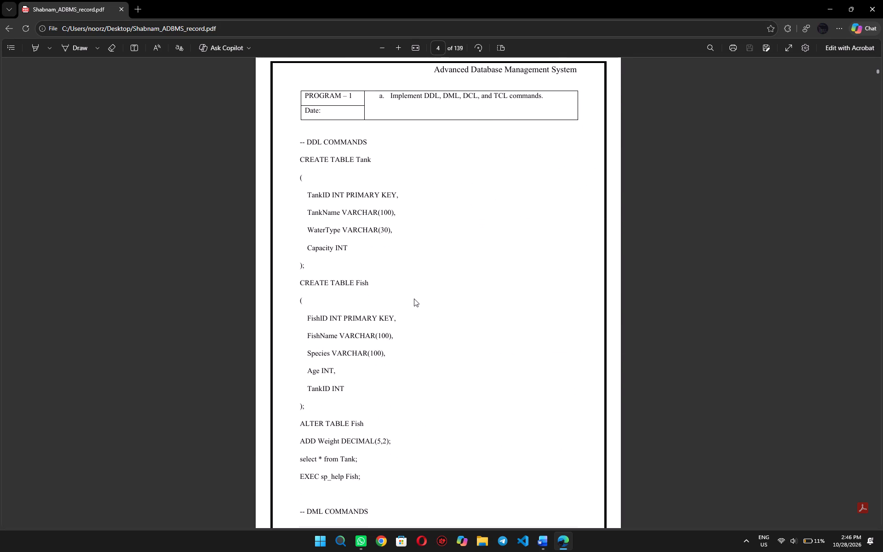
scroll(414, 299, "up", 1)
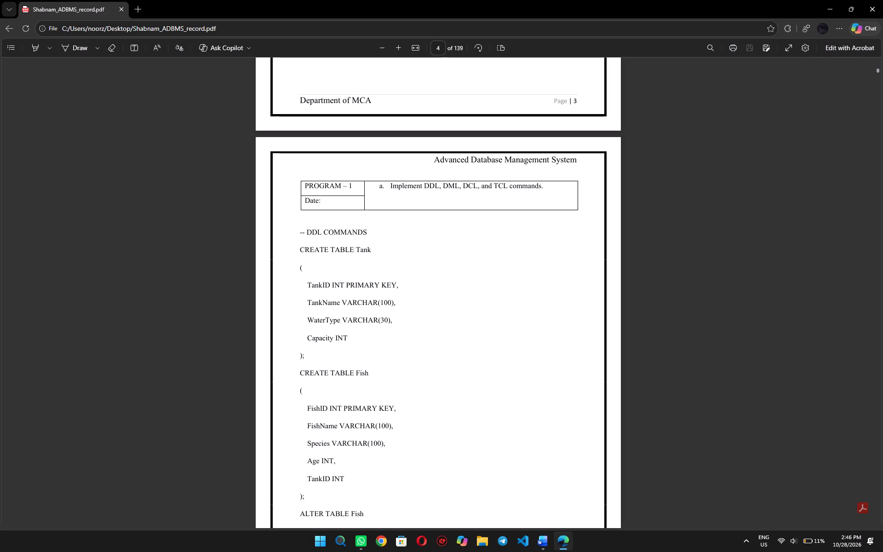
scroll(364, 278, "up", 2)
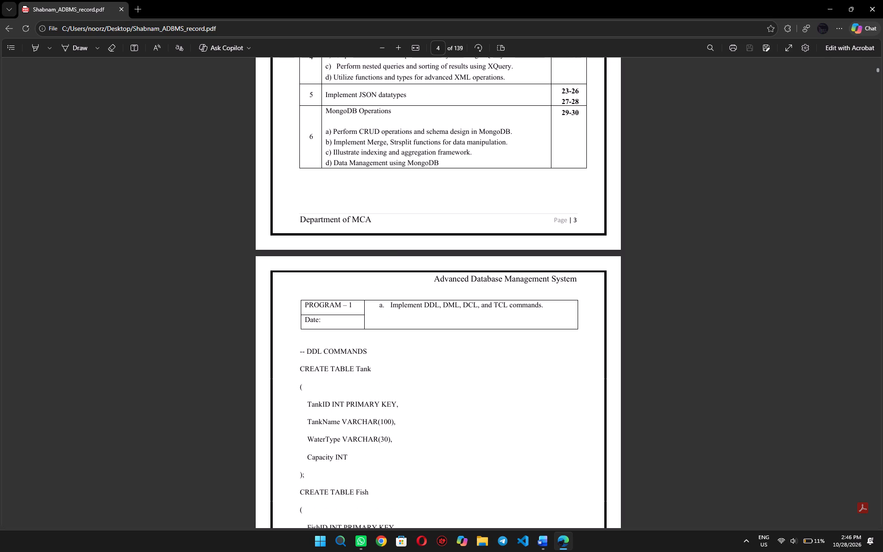
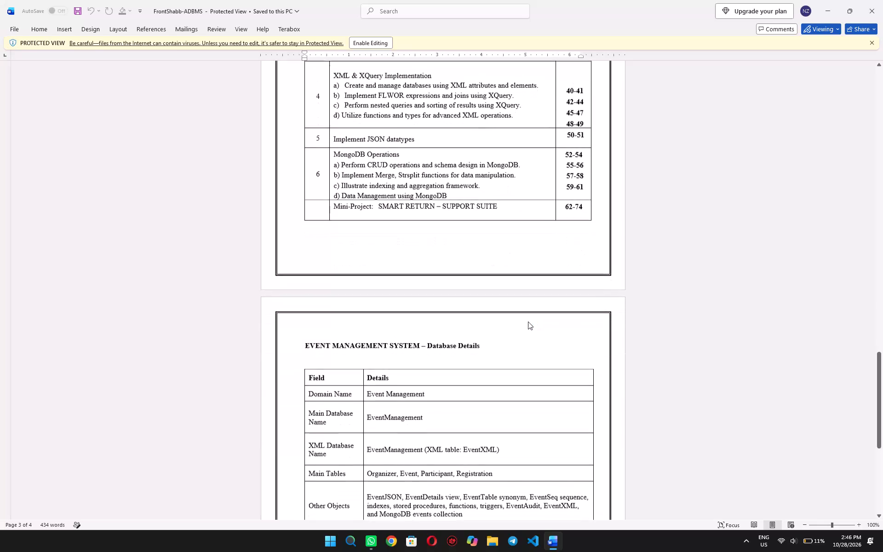
Review the front-matter document's Event Management System database details table, the experiment index with page numbers, and the cover page.
scroll(528, 322, "down", 2)
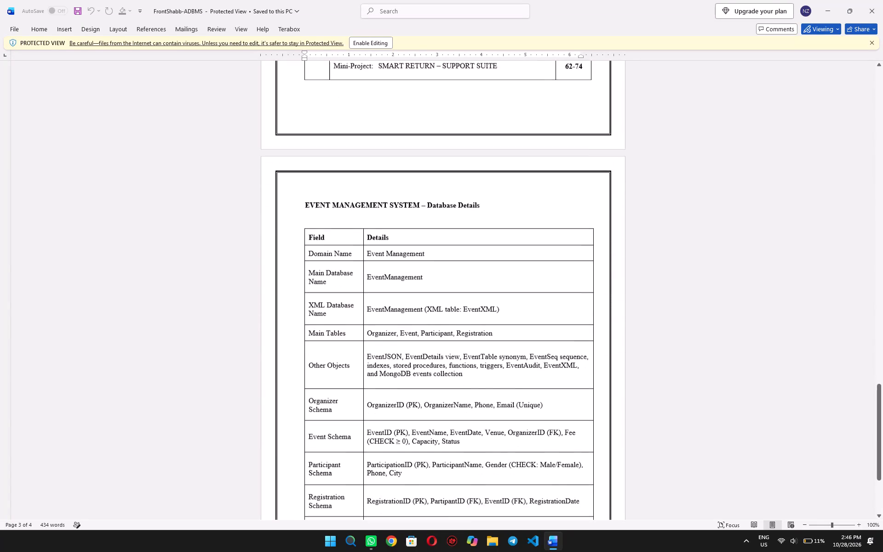
scroll(528, 322, "down", 2)
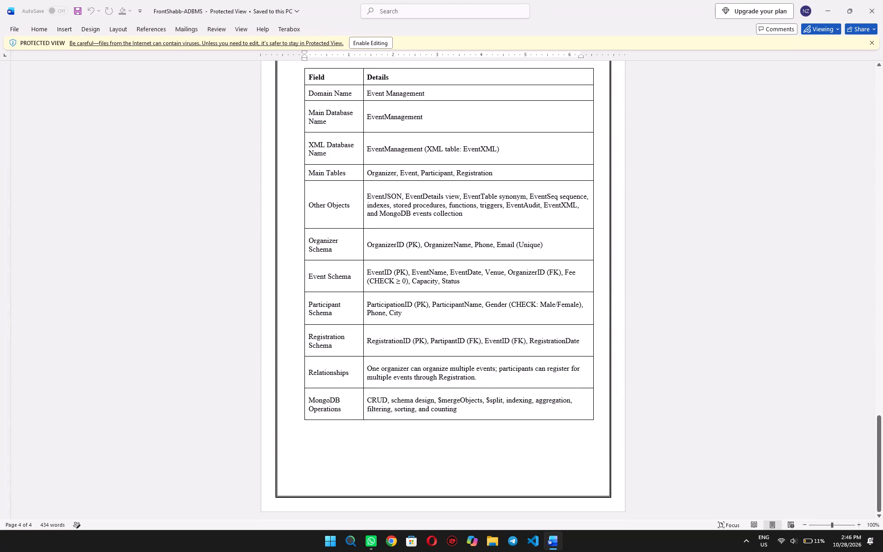
scroll(528, 322, "up", 1)
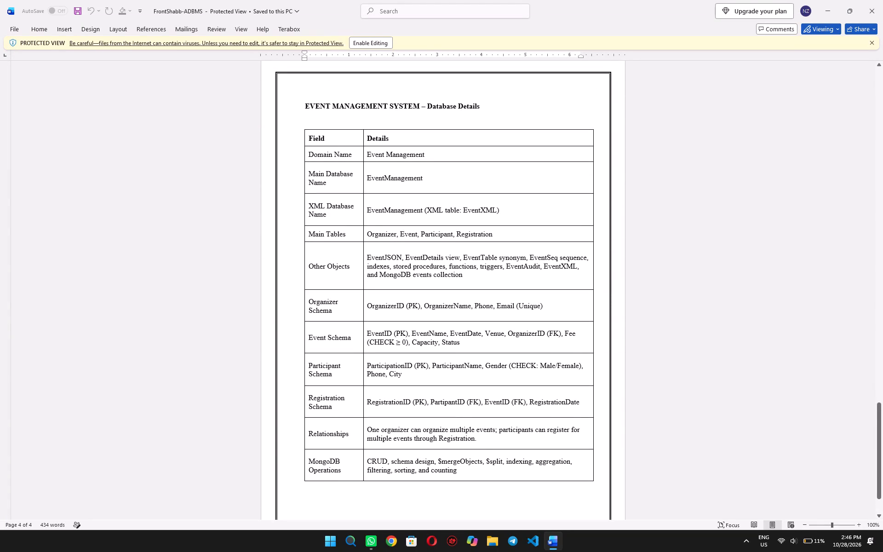
scroll(528, 322, "up", 4)
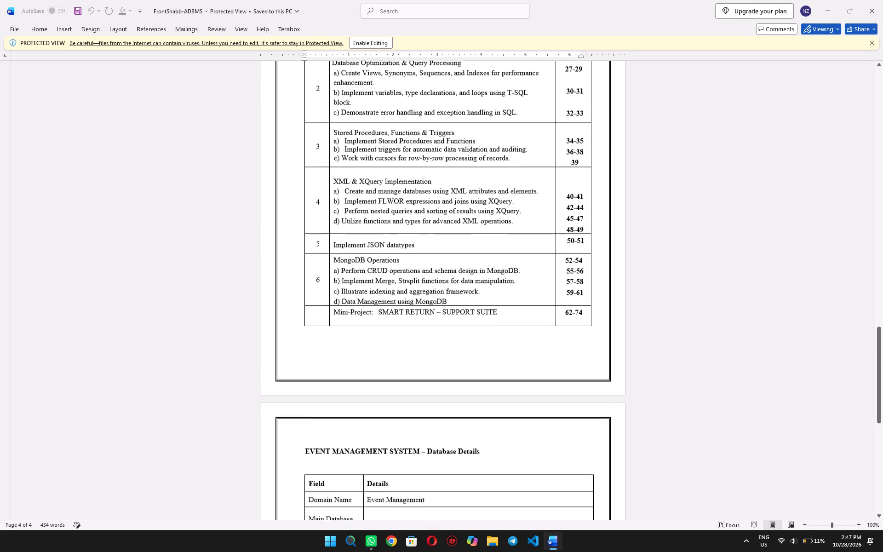
scroll(528, 322, "up", 12)
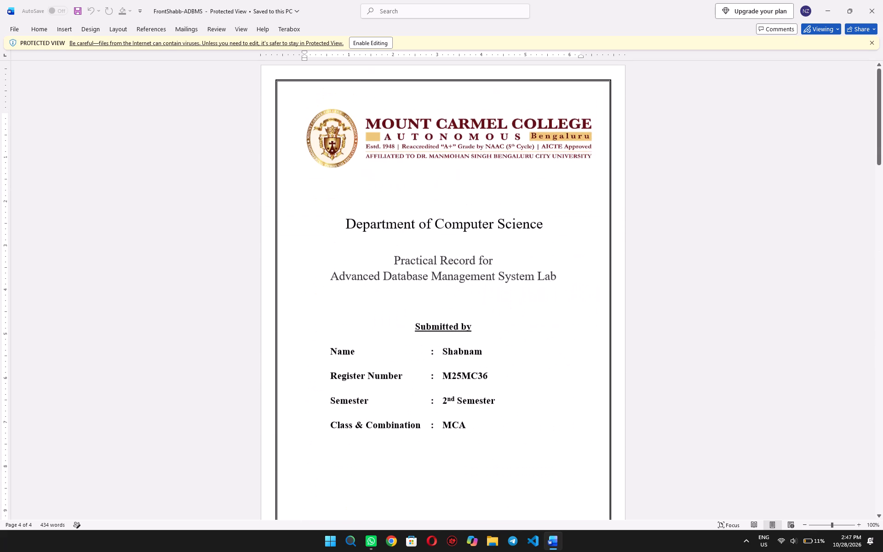